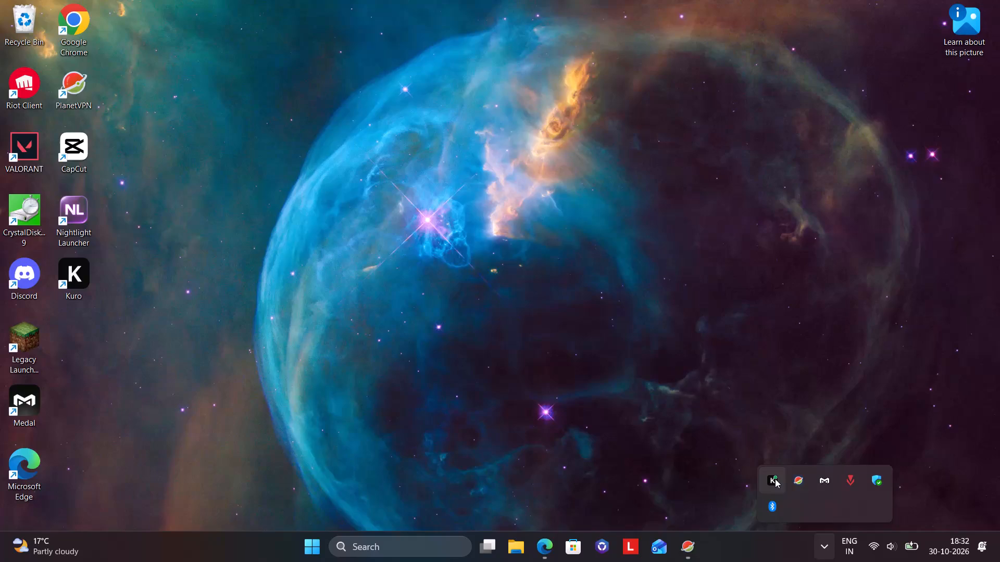
In Edge, close the video downloader, YouTube song and leftover search tabs, keeping the #trend Short and the MONTAGEM BAILAO download search.
click(547, 546)
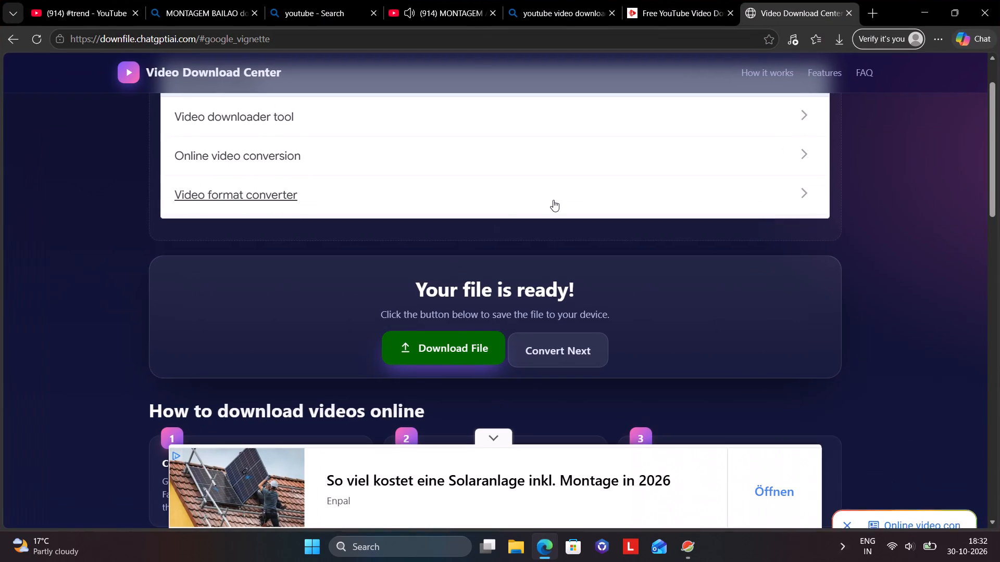
click(847, 13)
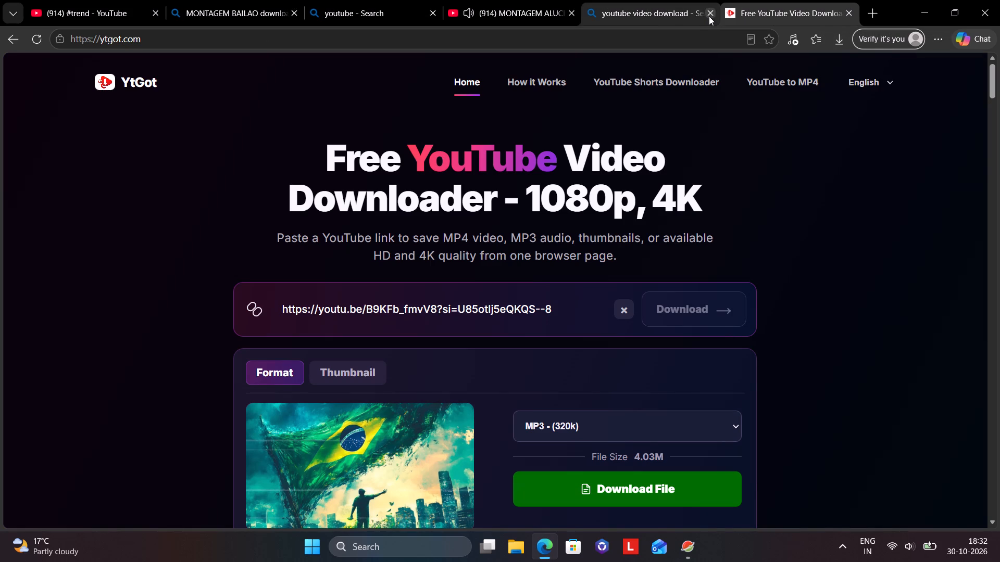
double_click(710, 16)
click(638, 14)
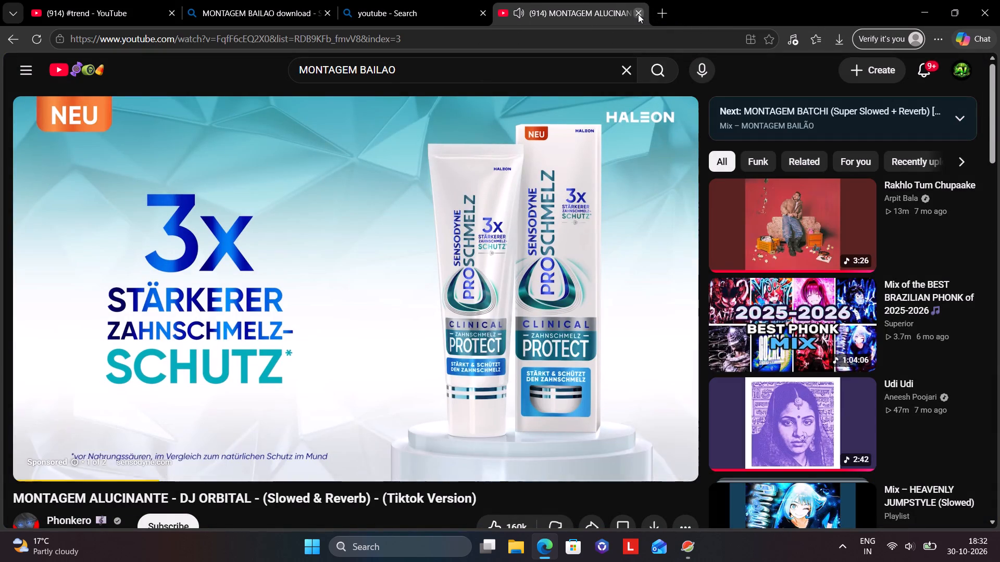
click(483, 12)
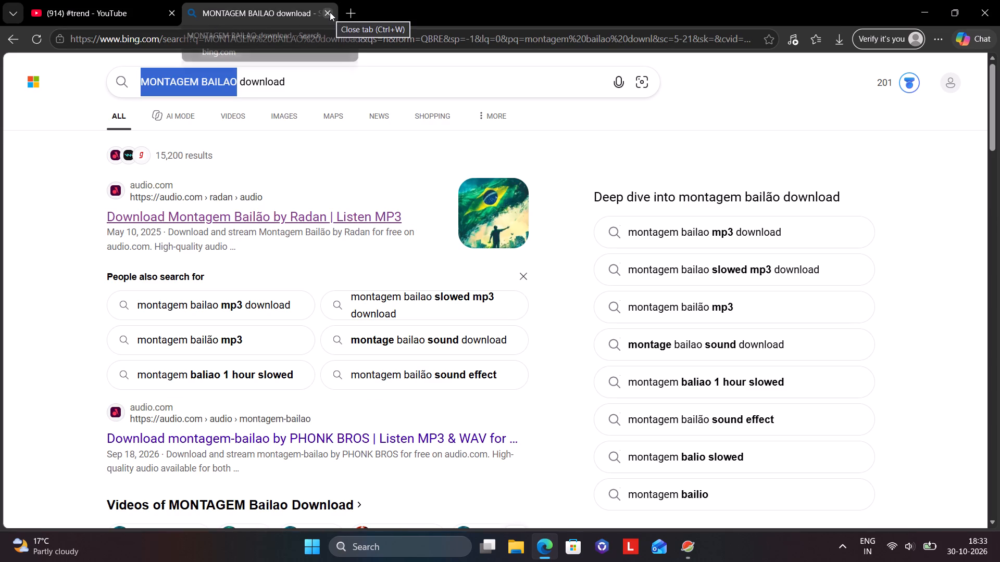
click(542, 538)
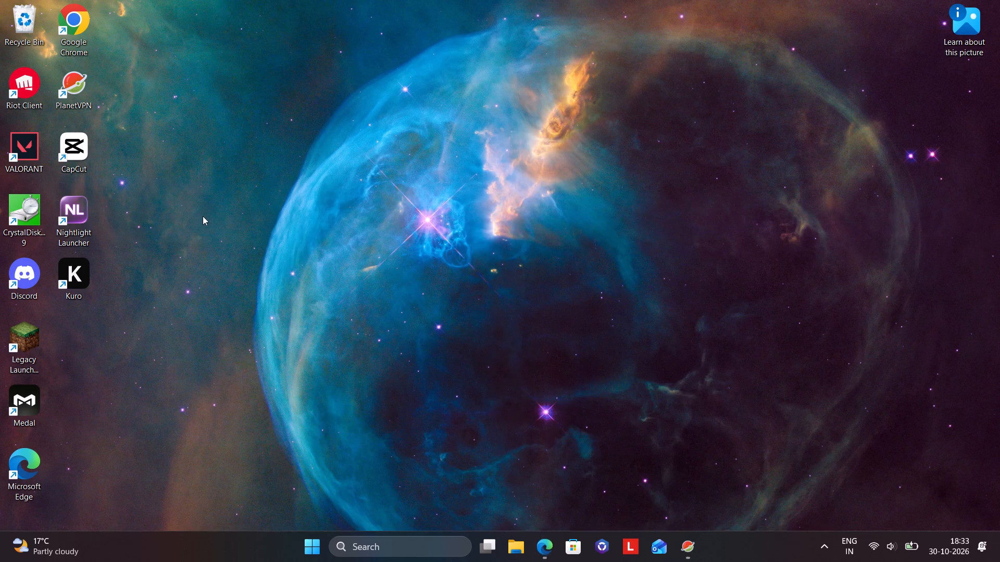
Launch CapCut.
double_click(80, 143)
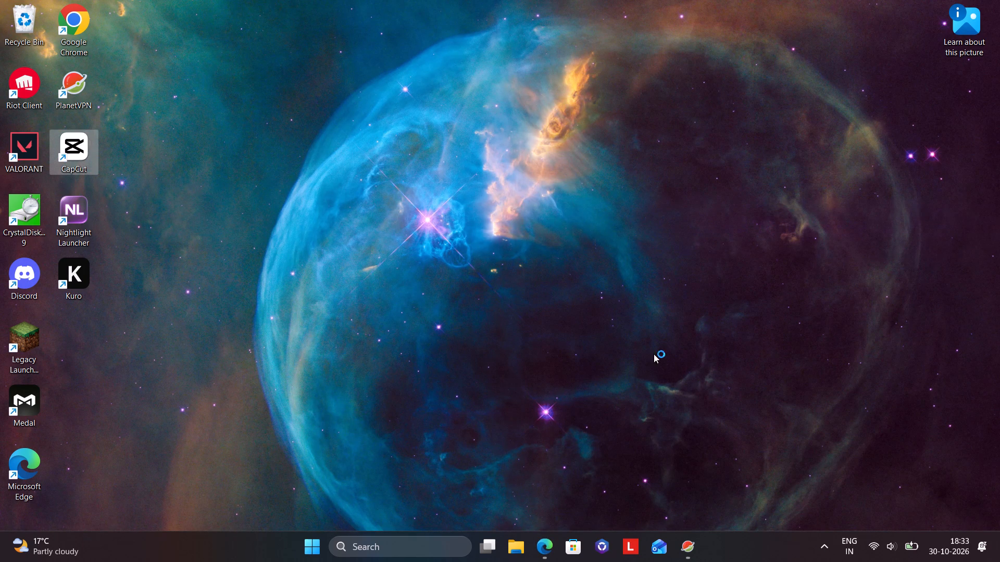
Check the connection status in PlanetVPN and put its window away.
click(804, 550)
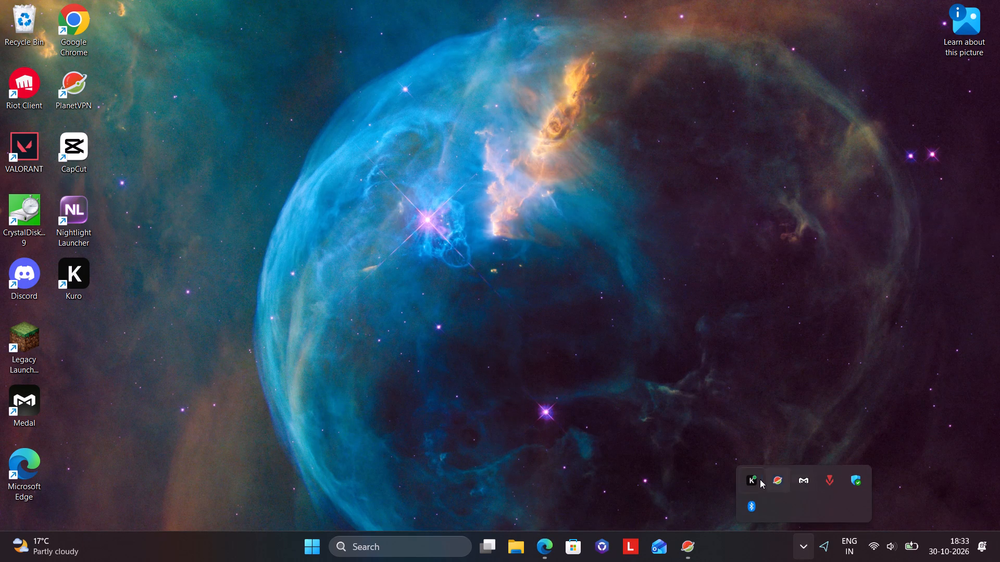
click(781, 486)
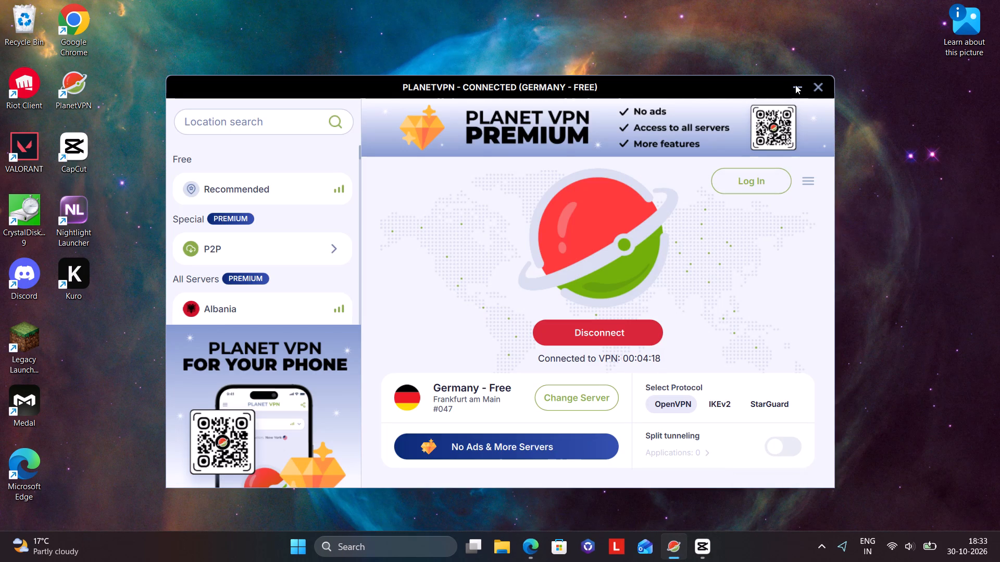
click(795, 85)
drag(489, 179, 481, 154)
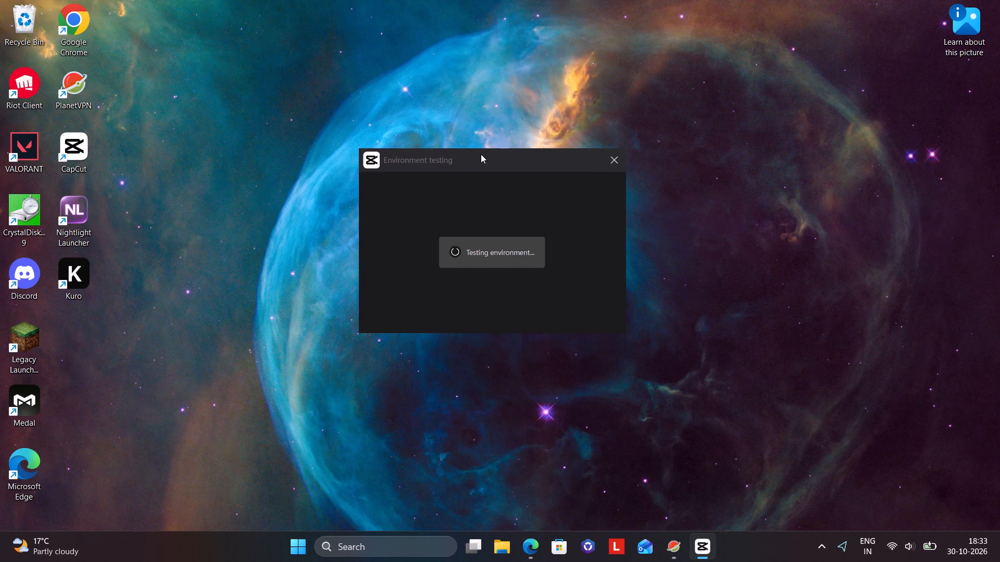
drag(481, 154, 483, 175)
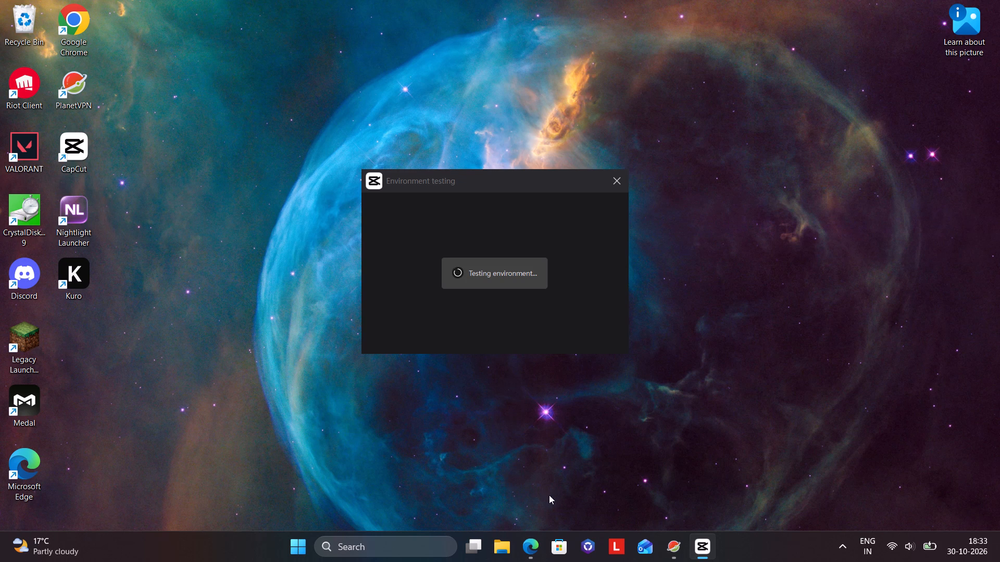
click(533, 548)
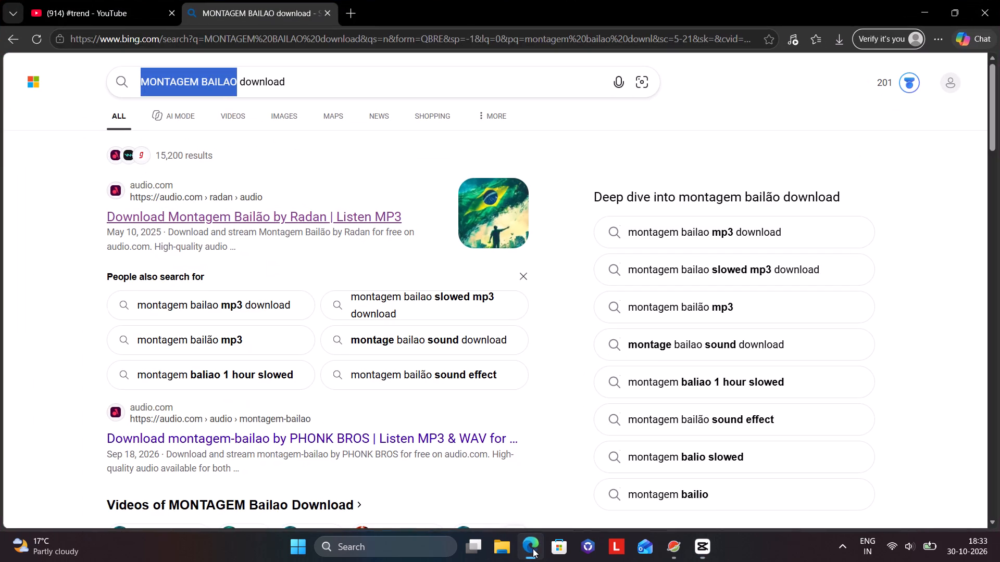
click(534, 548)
In File Explorer, play the 1030(1) clip from the Medal folder in Documents to review it.
click(502, 550)
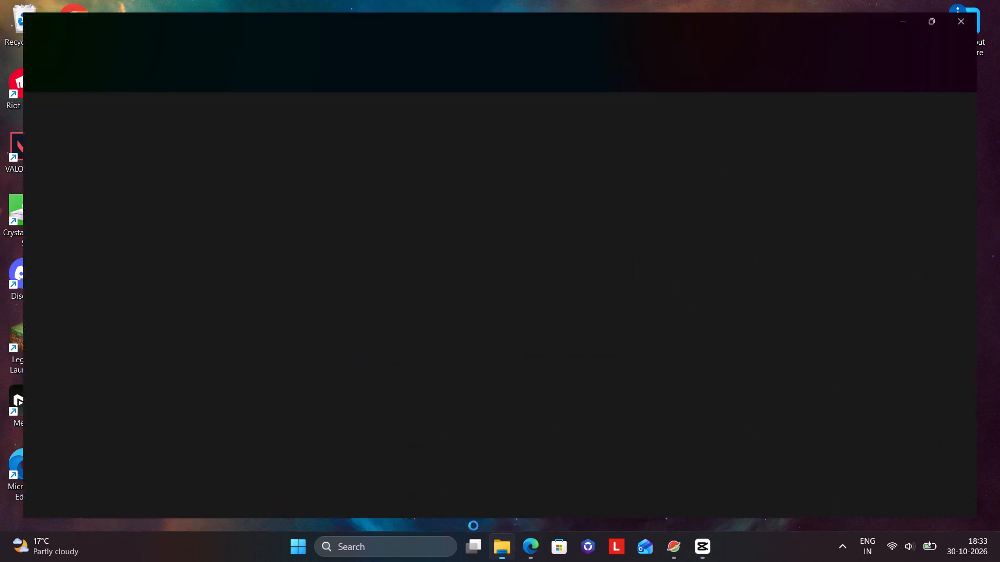
click(52, 208)
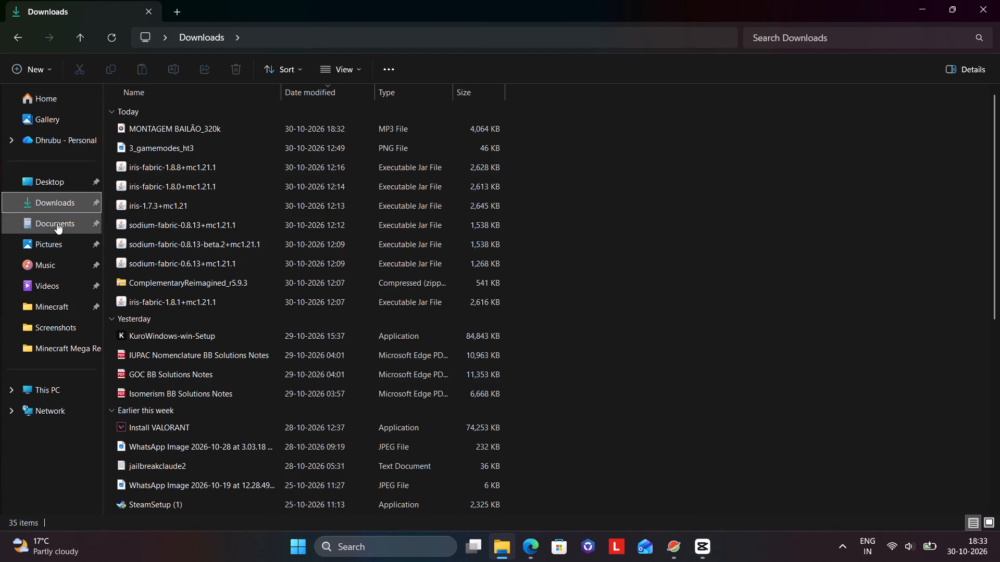
click(55, 231)
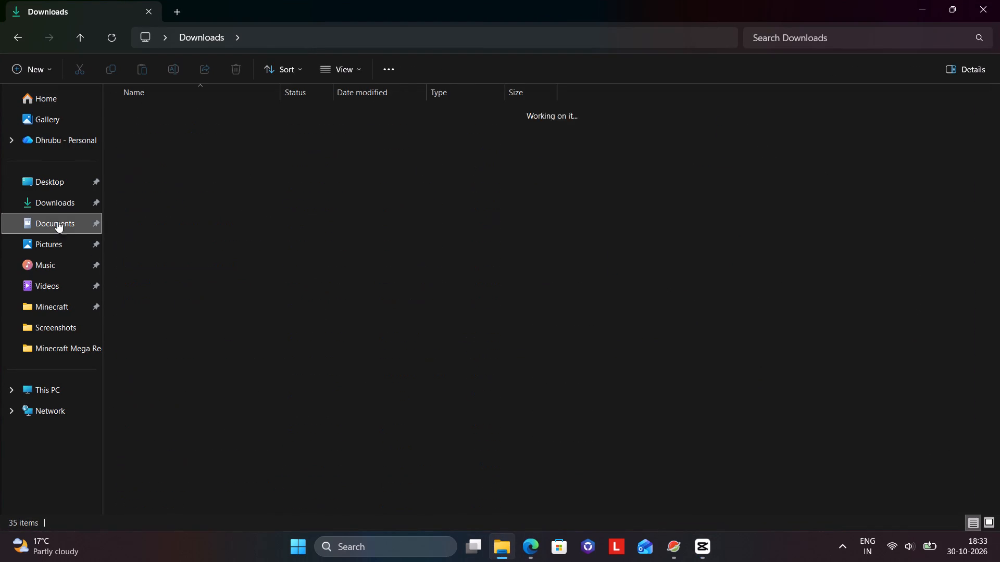
click(172, 126)
click(172, 118)
double_click(172, 118)
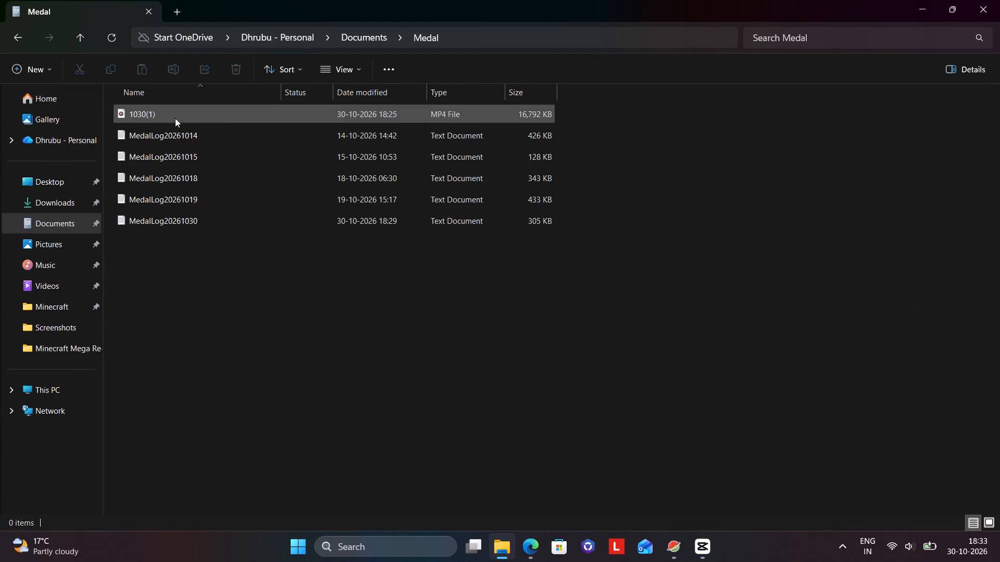
double_click(205, 121)
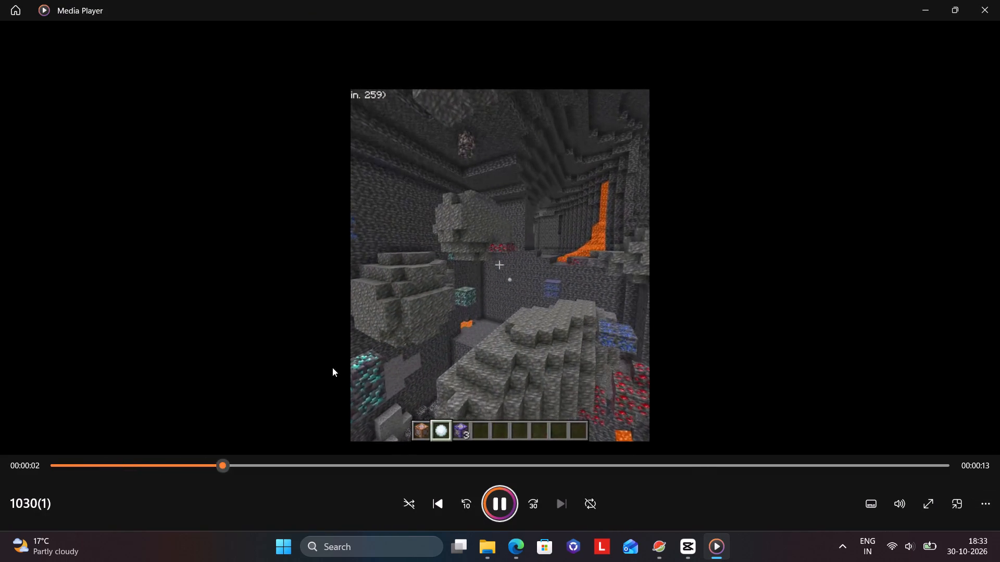
click(999, 0)
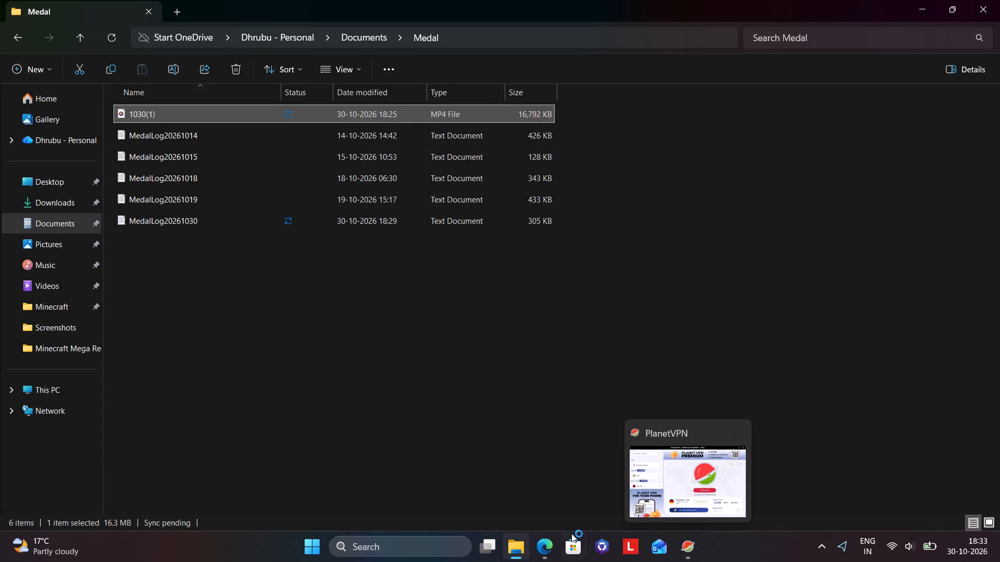
click(513, 548)
Return to CapCut and open the existing project 1030 for editing.
click(695, 550)
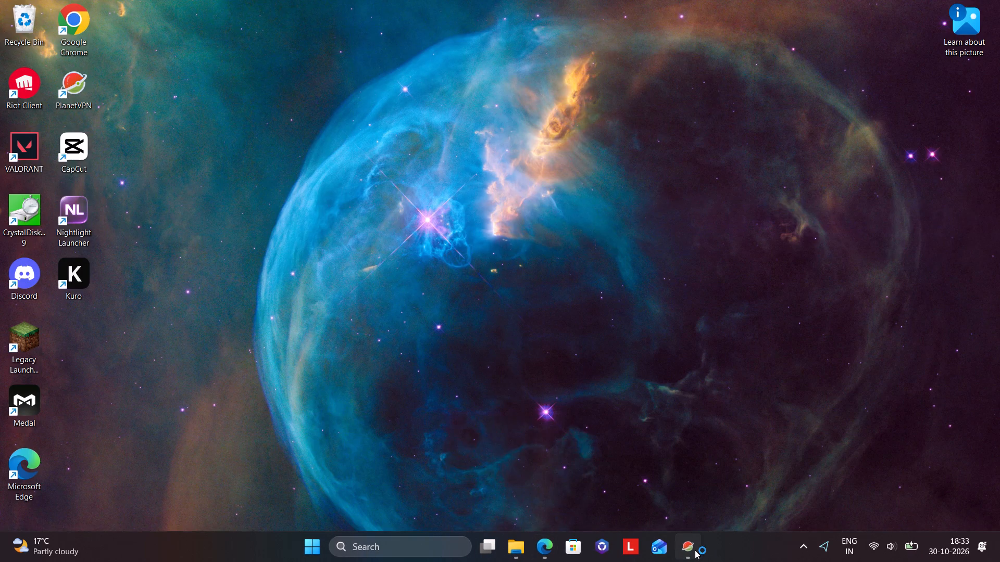
click(694, 550)
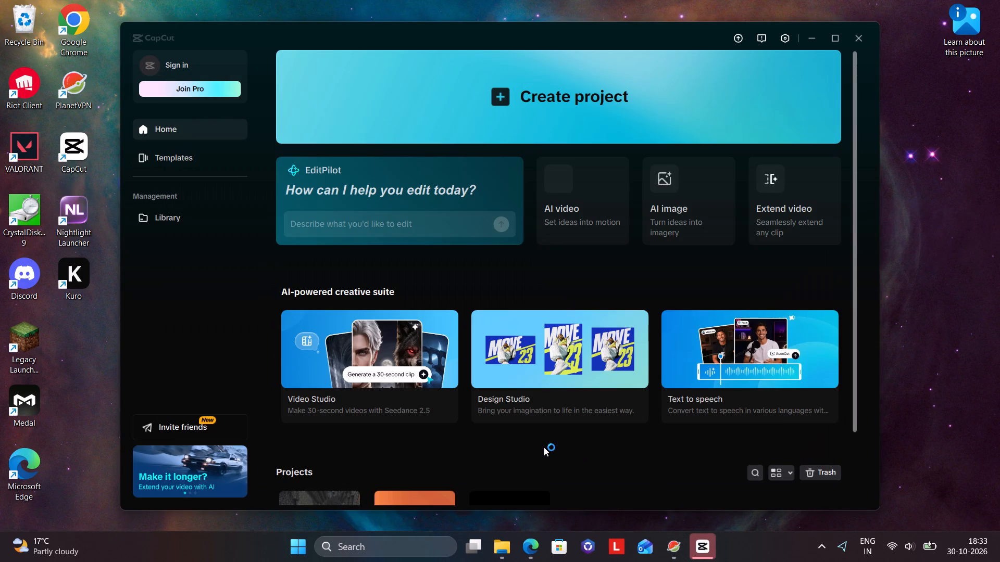
scroll(497, 429, down, 9)
click(319, 452)
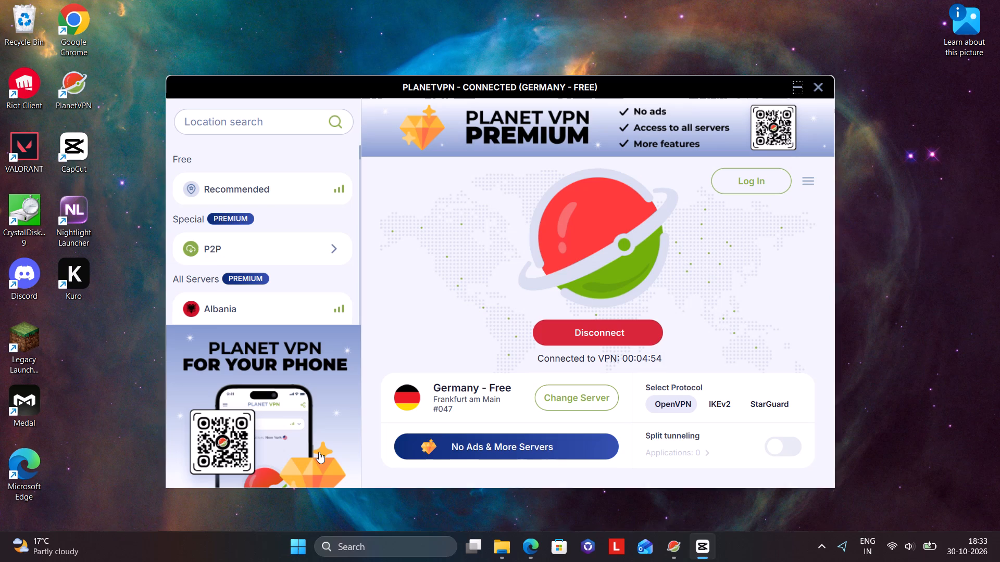
right_click(744, 561)
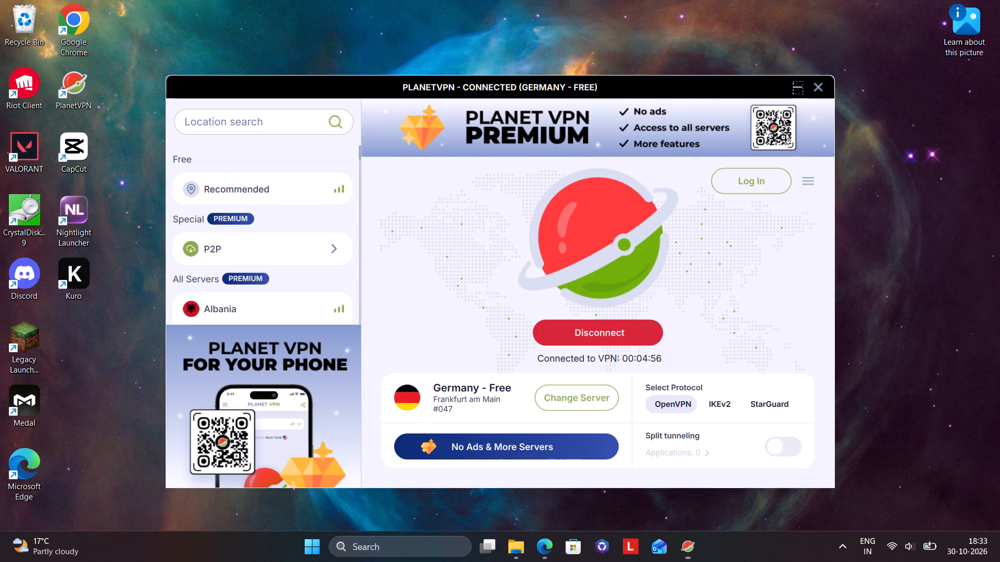
click(771, 518)
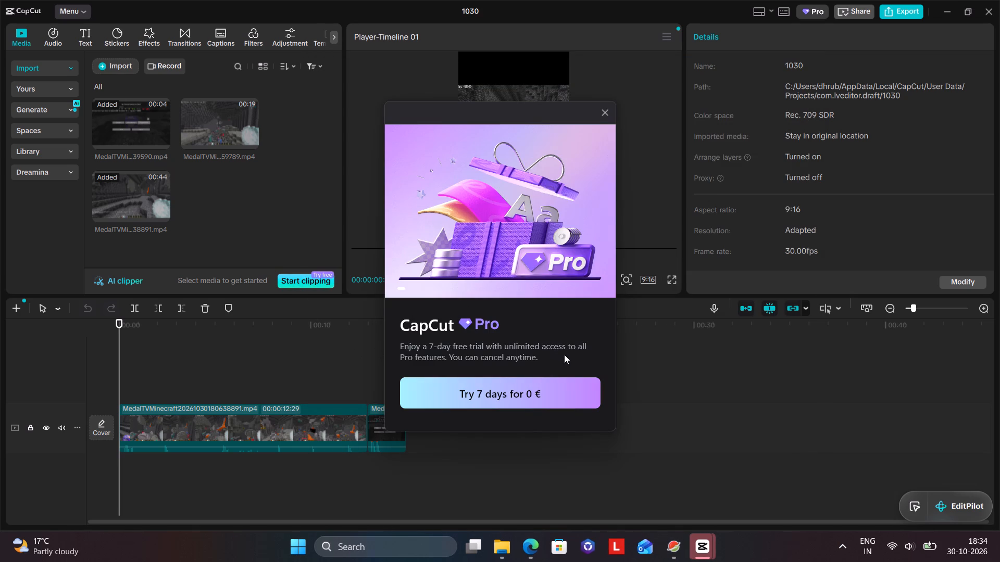
Dismiss the CapCut Pro free trial offer.
click(642, 388)
scroll(311, 299, up, 4)
click(605, 116)
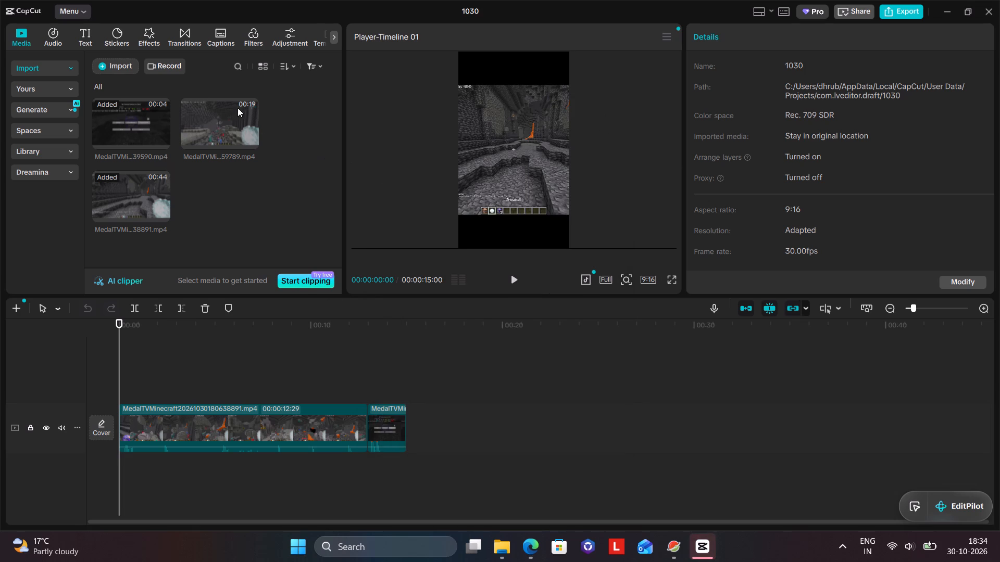
Switch to Edge and examine the text overlays near the end of the "Insane command" reference Short.
click(83, 35)
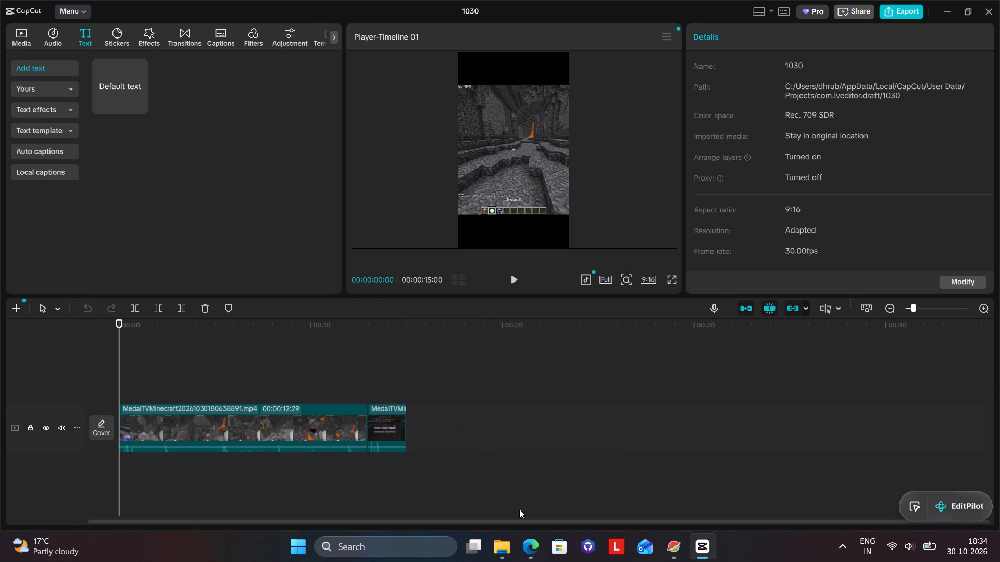
click(534, 547)
click(86, 1)
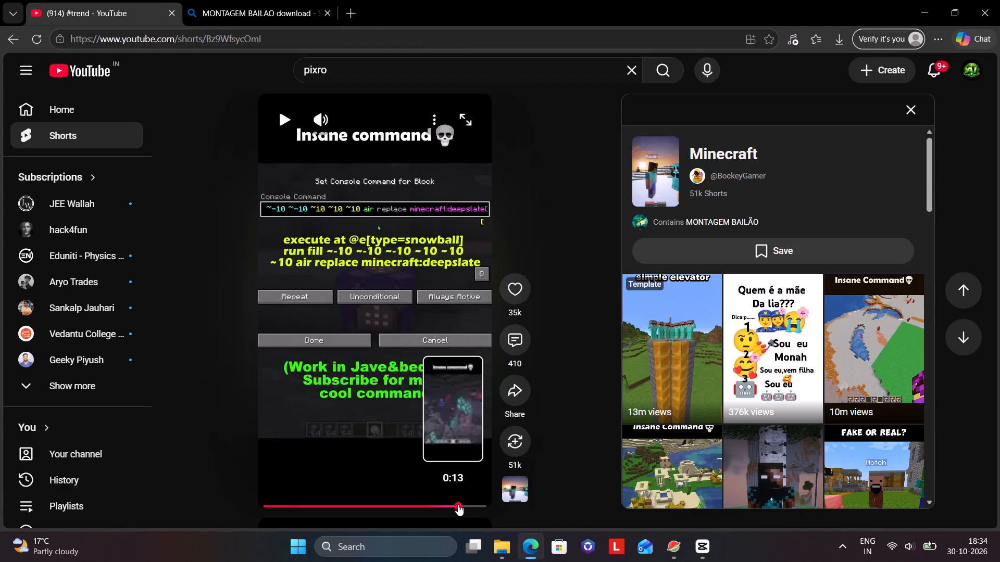
click(522, 546)
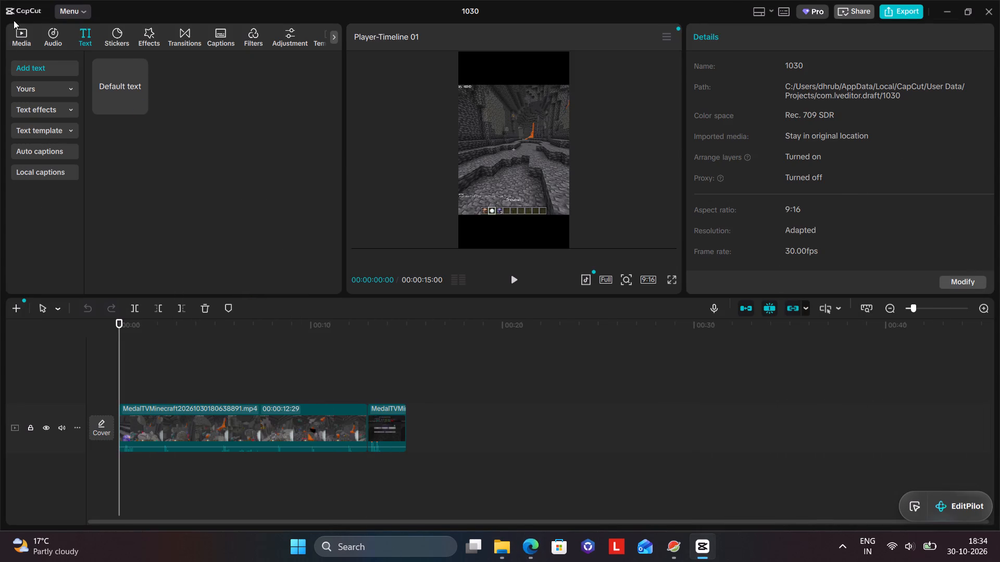
Import the audio file MONTAGEM BAILÃO_320k from the Downloads folder into the CapCut project's media.
click(22, 32)
click(114, 65)
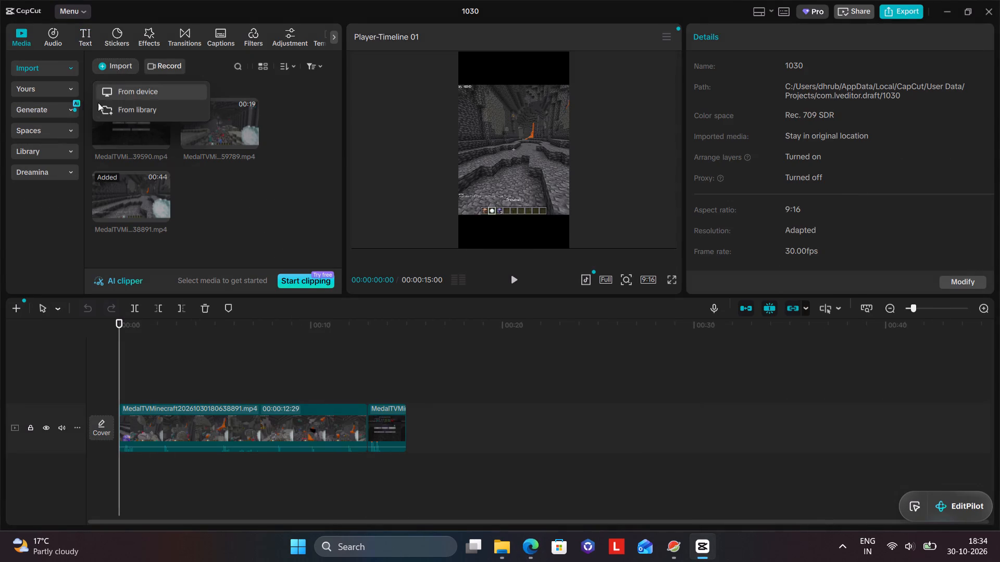
click(114, 95)
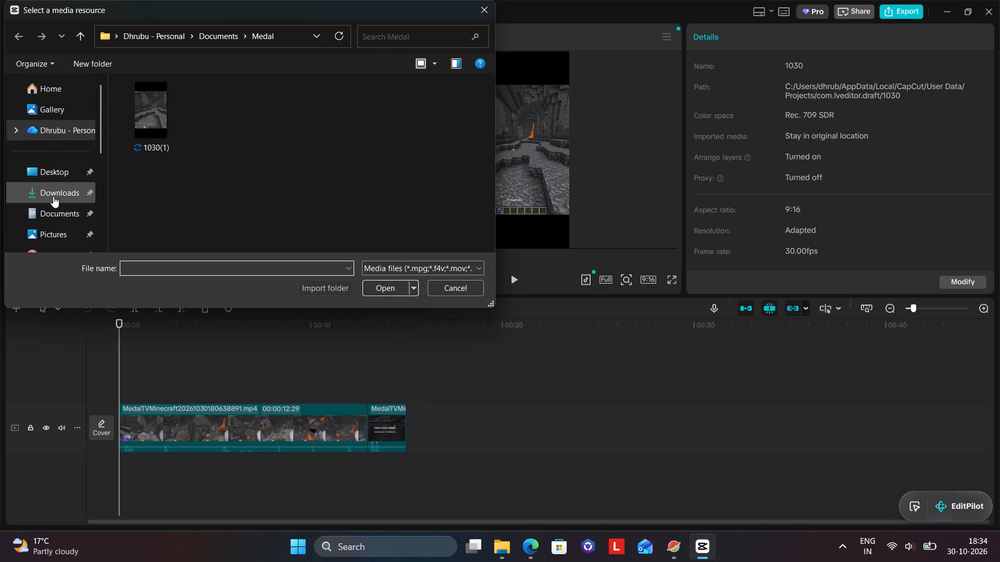
click(52, 194)
click(165, 118)
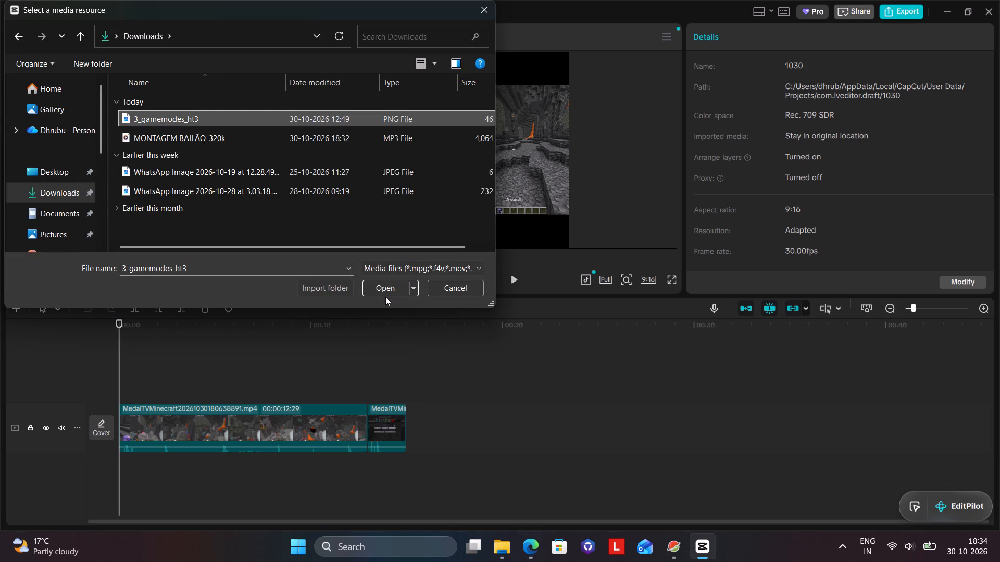
click(231, 140)
click(382, 288)
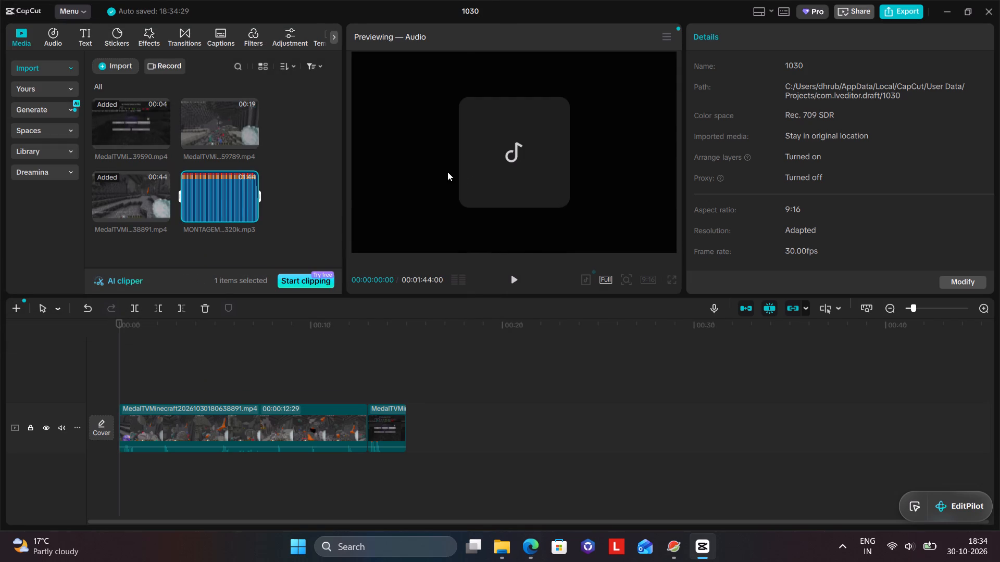
Place the MONTAGEM BAILÃO song on an audio track below the video clips, starting at the beginning of the timeline.
drag(221, 191, 111, 472)
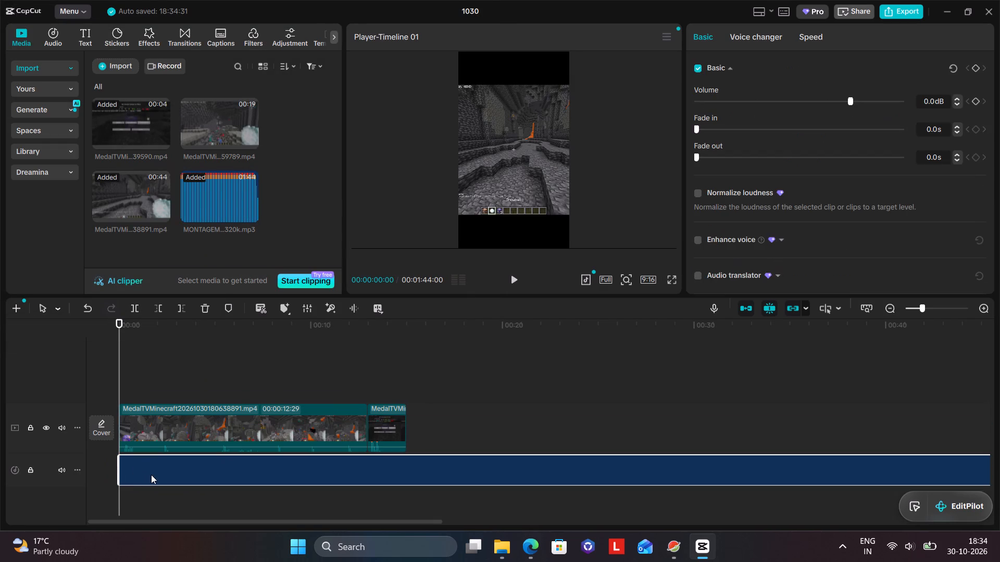
Preview the opening seconds of the timeline with the added music.
key(space)
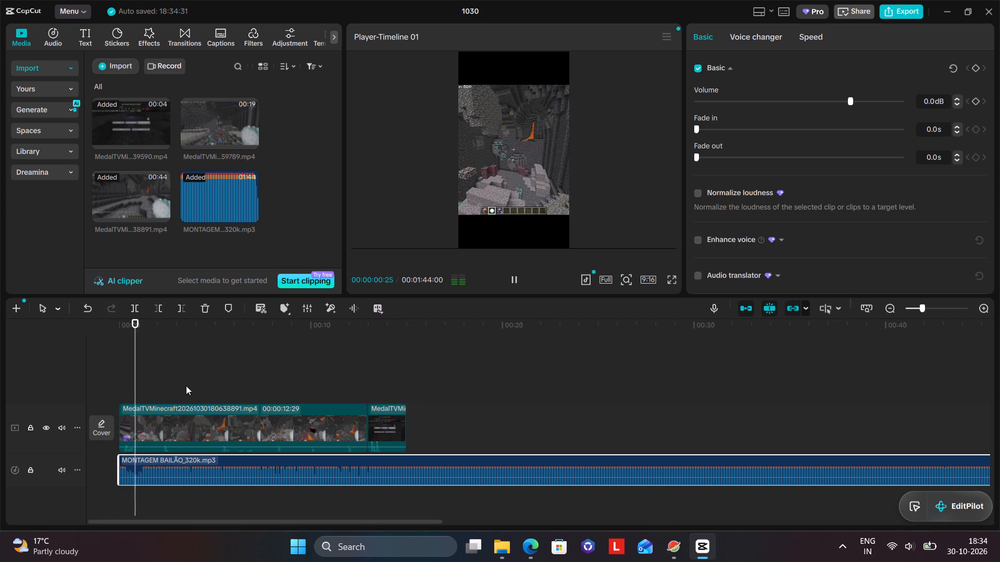
key(space)
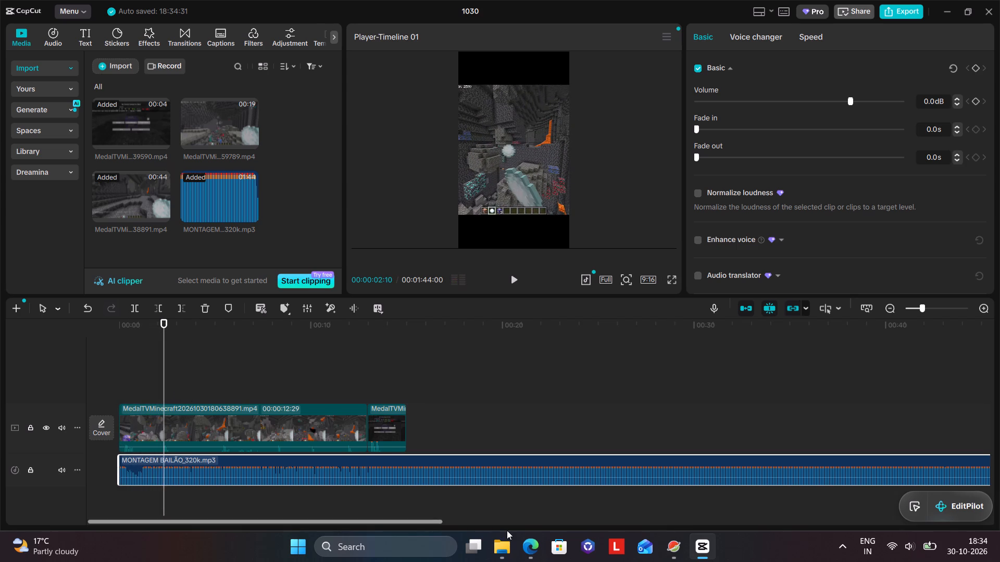
Switch to Edge and play a moment of the "Insane command" reference Short to hear its music.
click(525, 553)
click(423, 340)
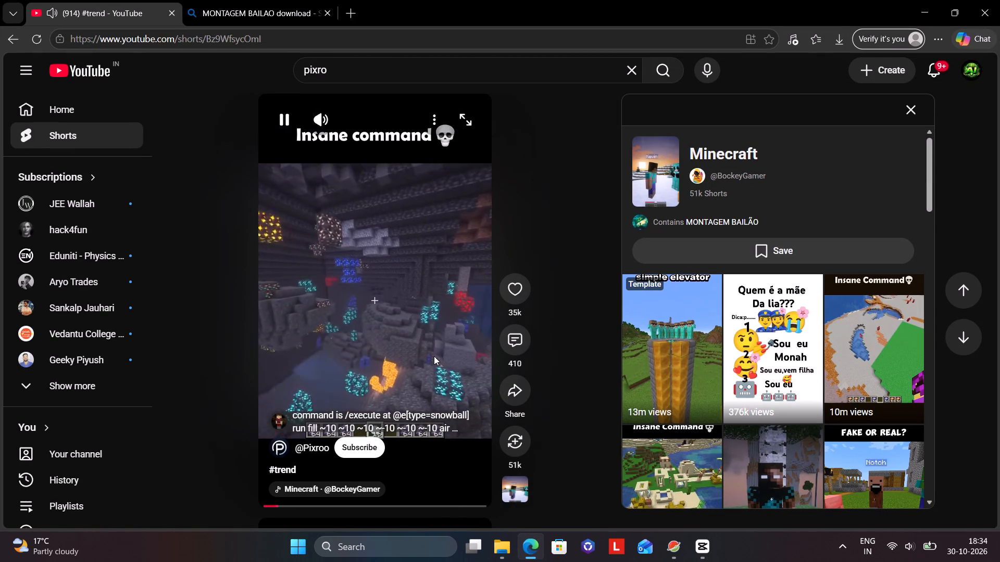
key(space)
click(699, 559)
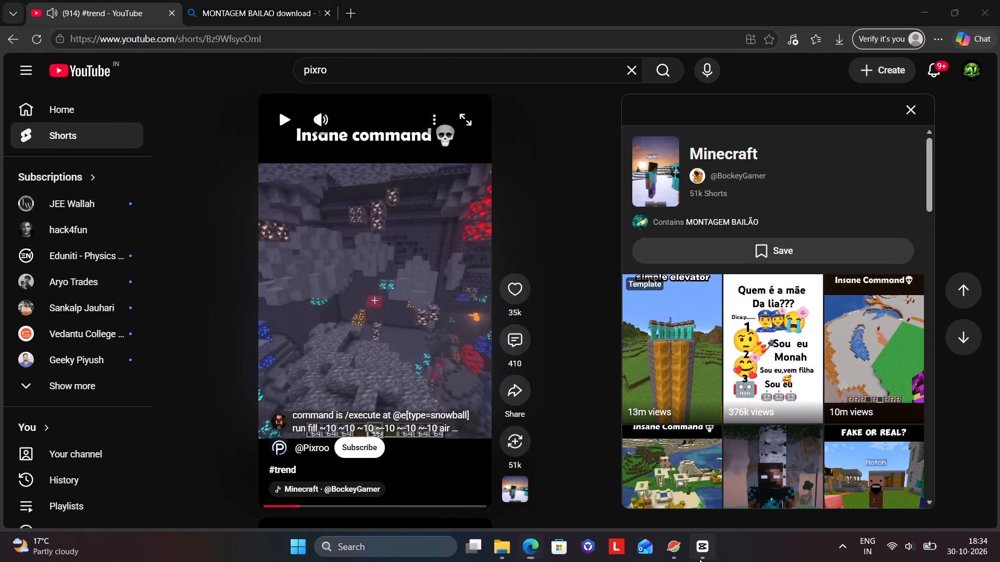
Lower the volume of the MONTAGEM BAILÃO song on the CapCut timeline to -16.2 dB.
drag(417, 467, 417, 468)
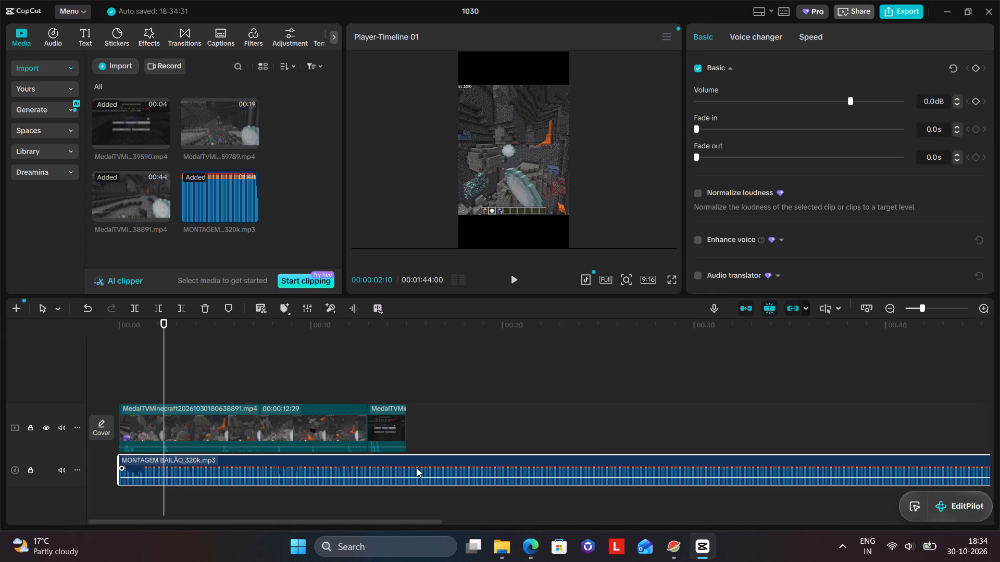
drag(417, 468, 414, 472)
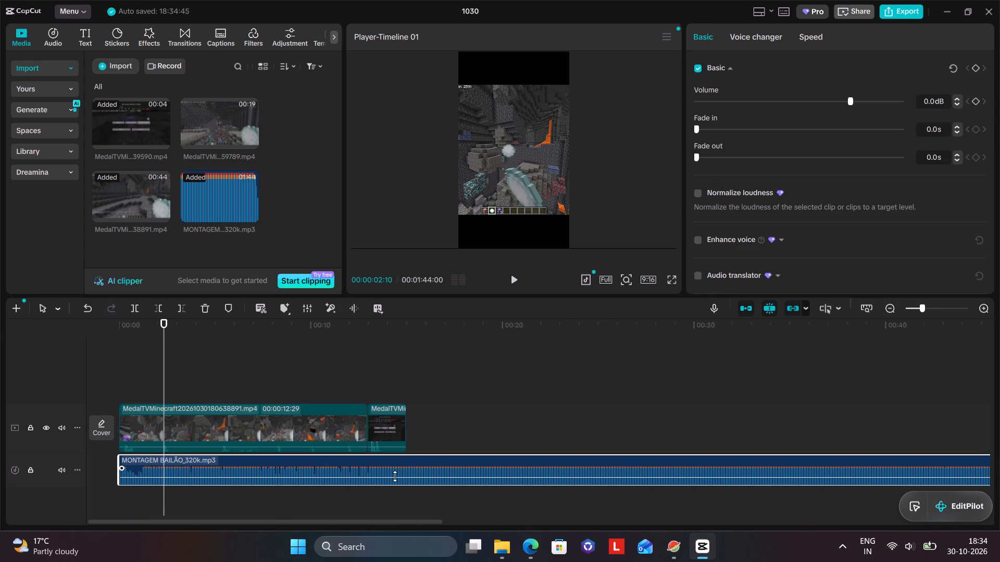
click(394, 476)
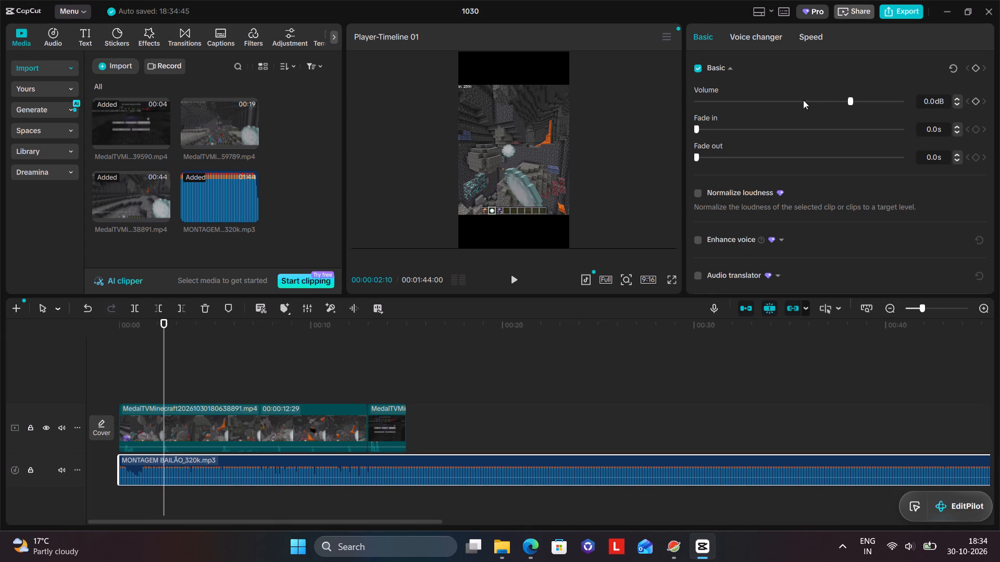
click(843, 101)
click(842, 101)
drag(848, 100, 840, 104)
key(space)
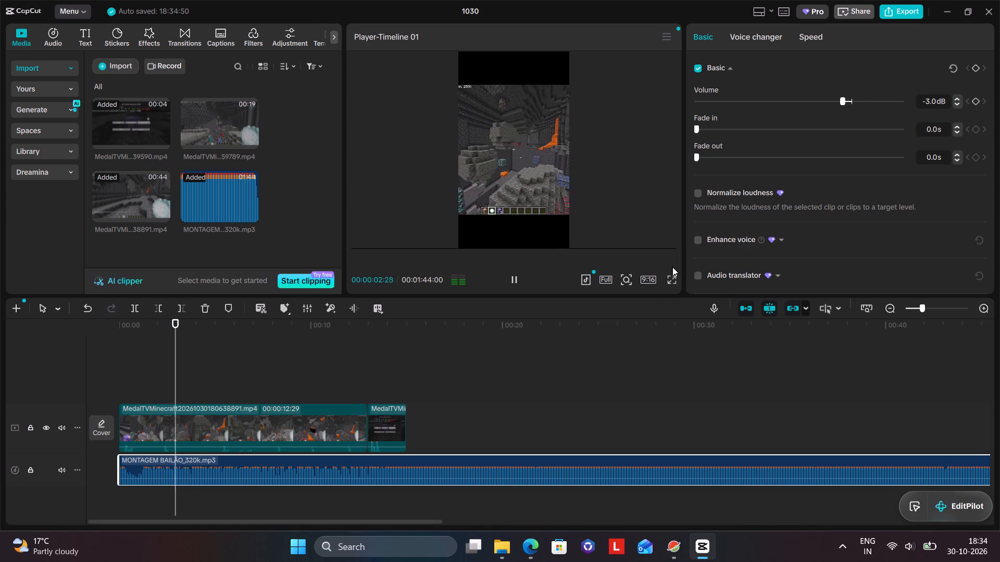
drag(841, 101, 816, 105)
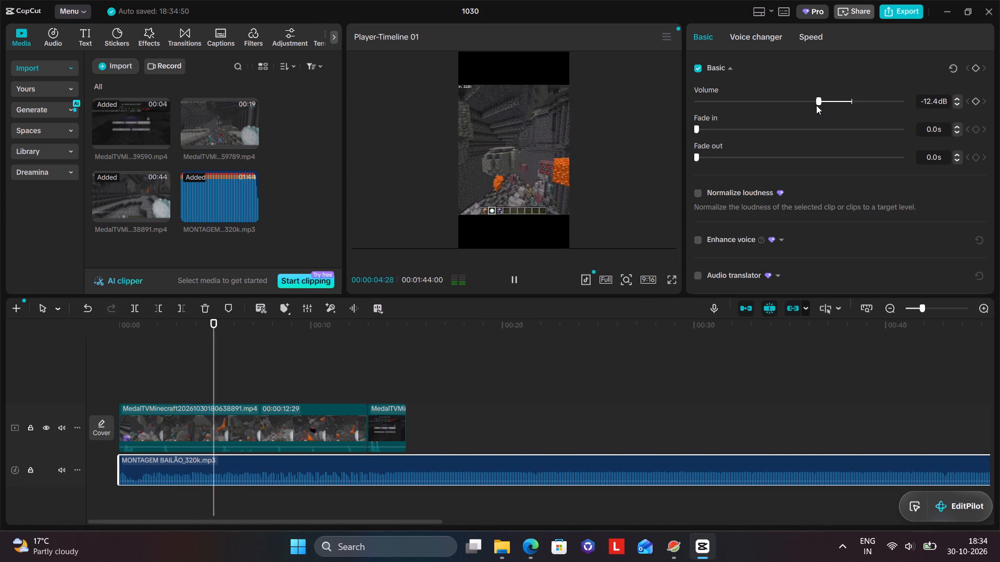
drag(816, 105, 808, 111)
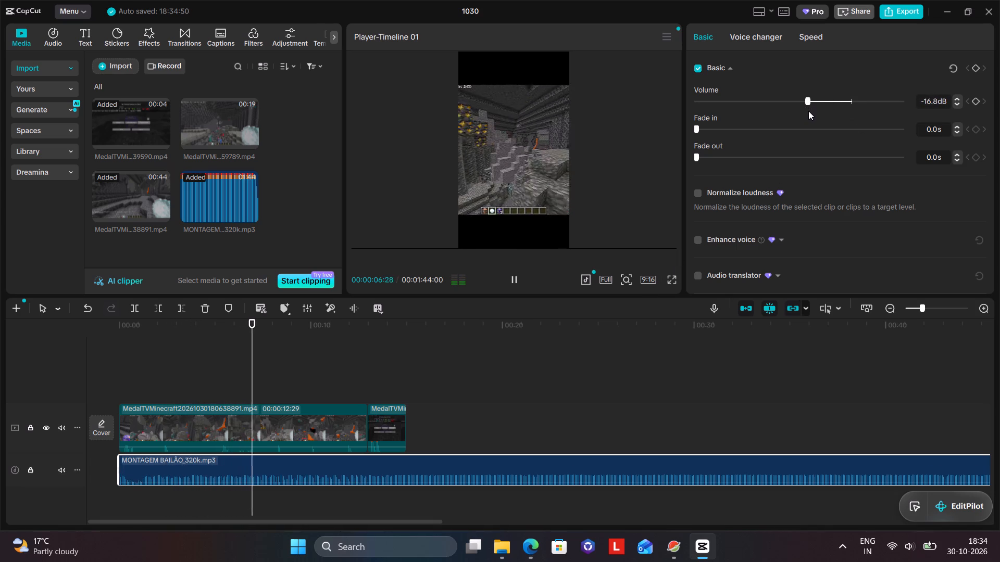
drag(808, 111, 806, 111)
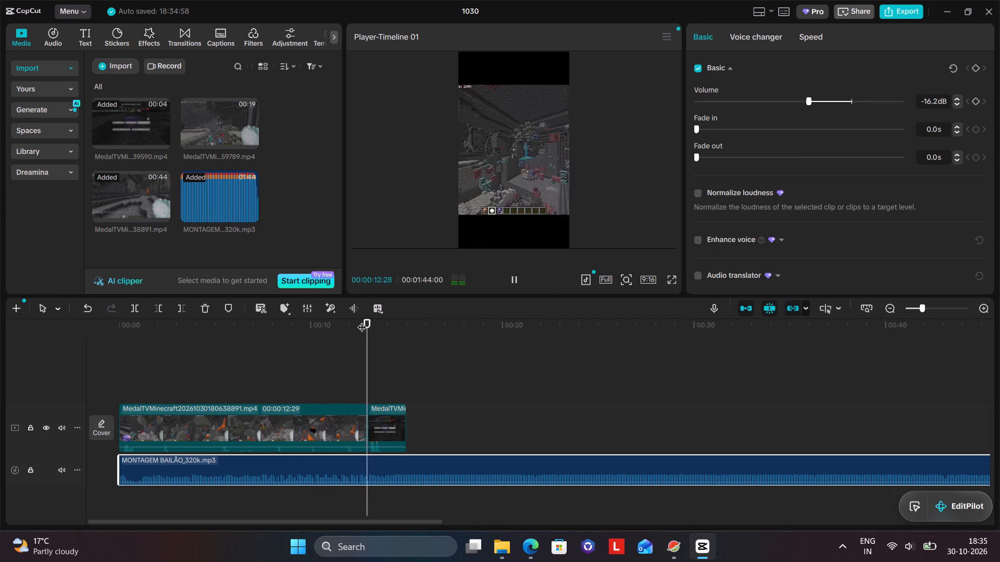
Play the timeline from the beginning to check the song's level against the gameplay clip.
drag(373, 320, 76, 310)
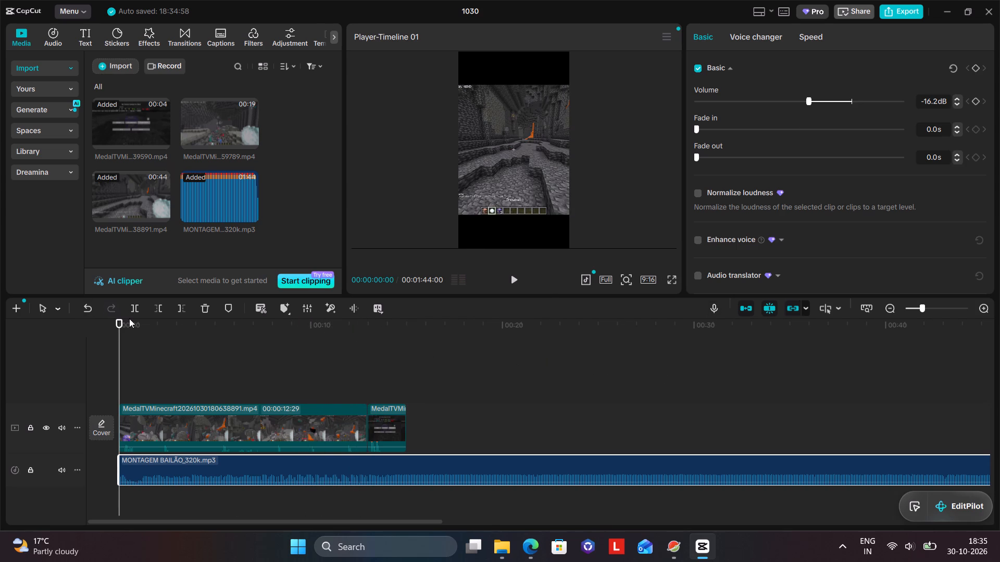
key(space)
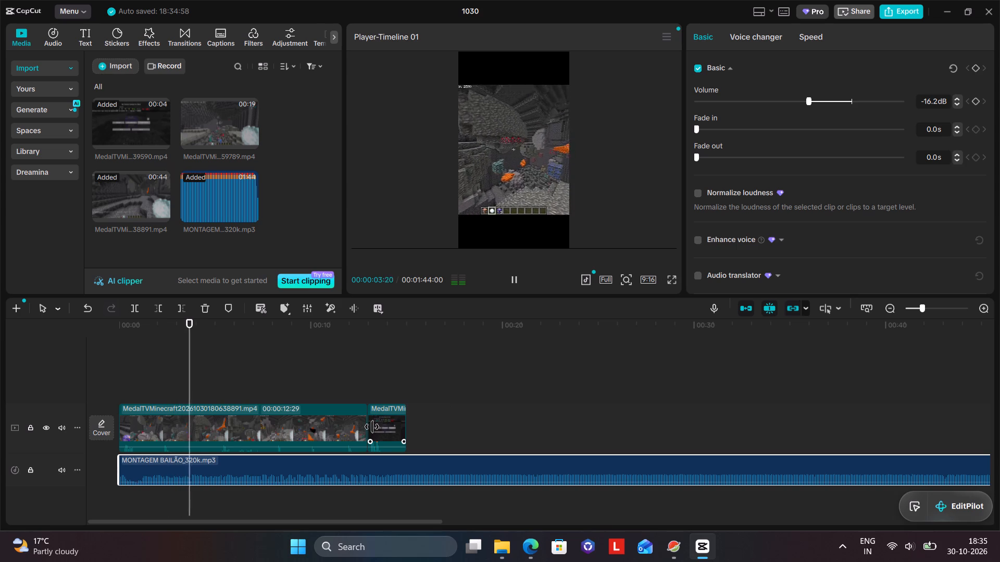
Mute the short second video clip, which shows the console command, by setting its volume to -∞ dB.
click(388, 443)
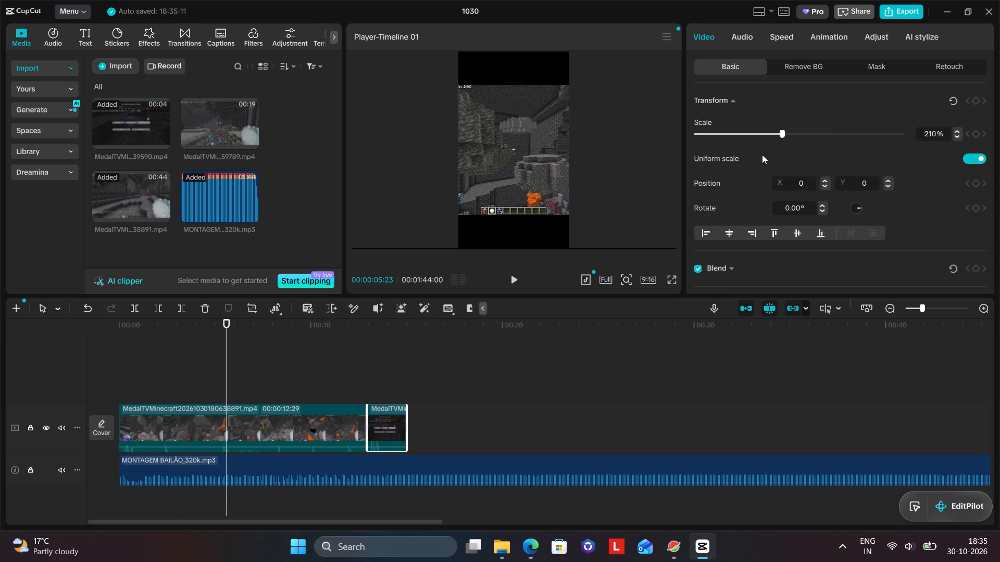
click(381, 429)
click(749, 39)
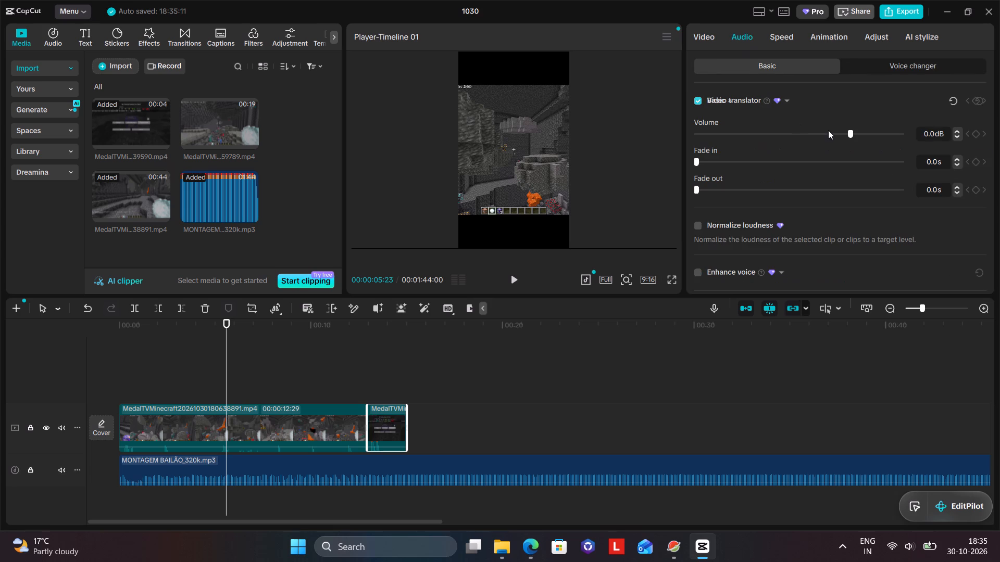
drag(848, 137, 556, 146)
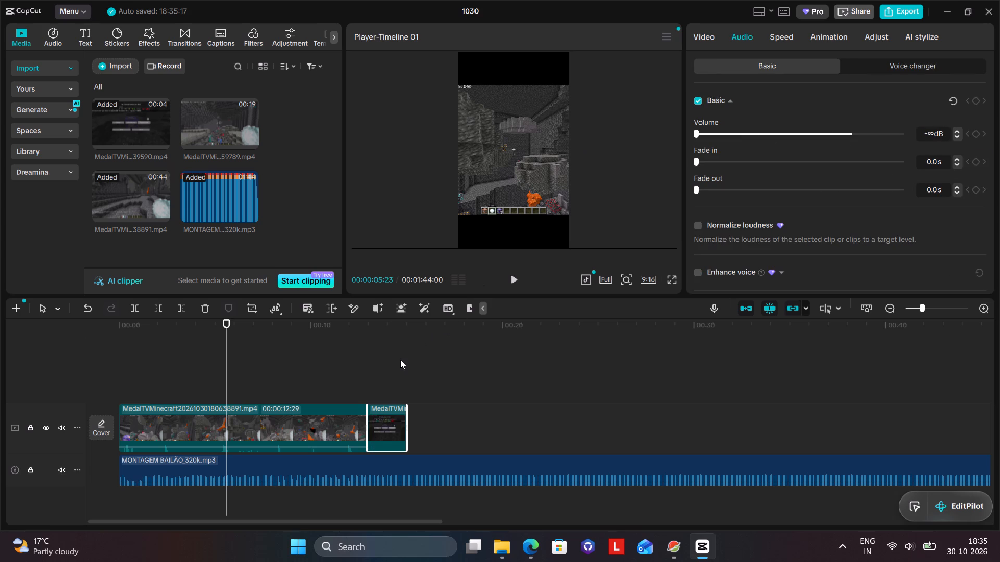
Play the rest of the timeline through the end of the second video clip to check the sound.
key(space)
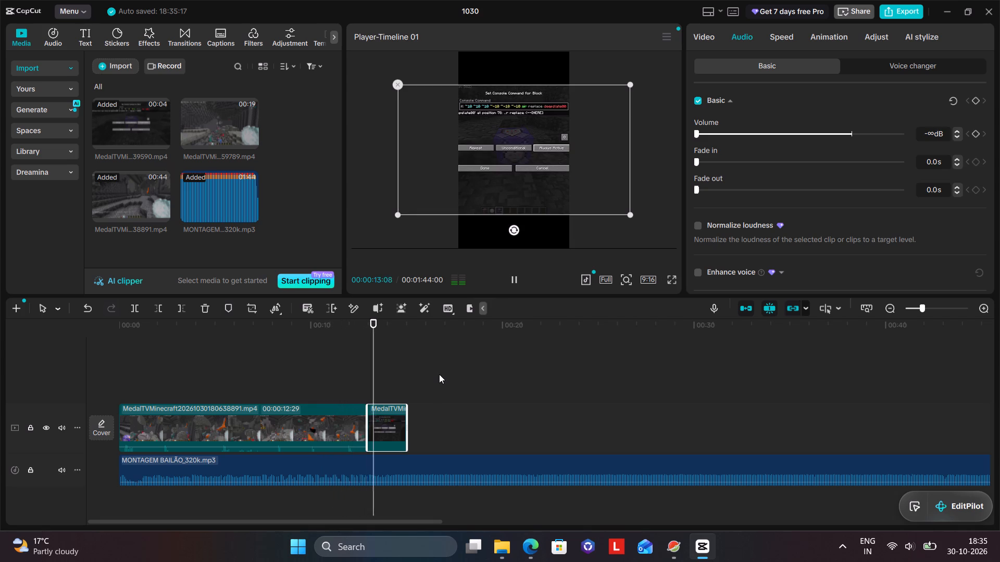
key(space)
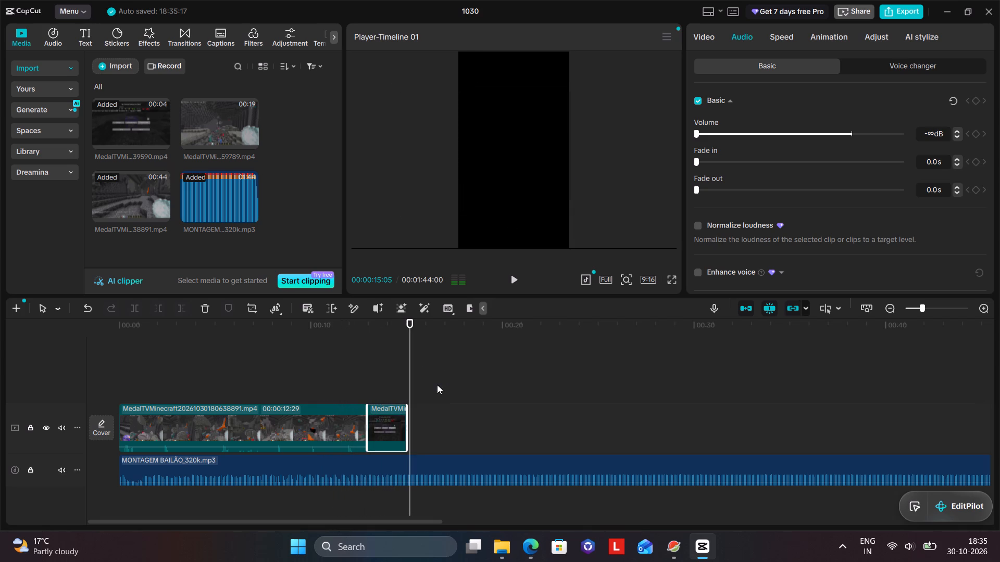
Split the MONTAGEM BAILÃO song at 00:00:15:00, where the video clips end, and delete the remainder.
click(410, 325)
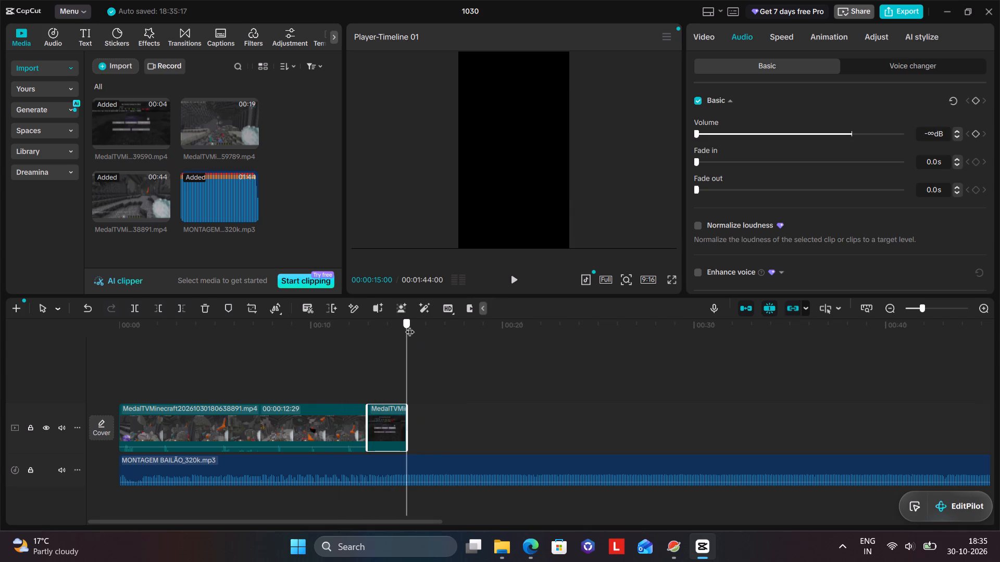
click(449, 469)
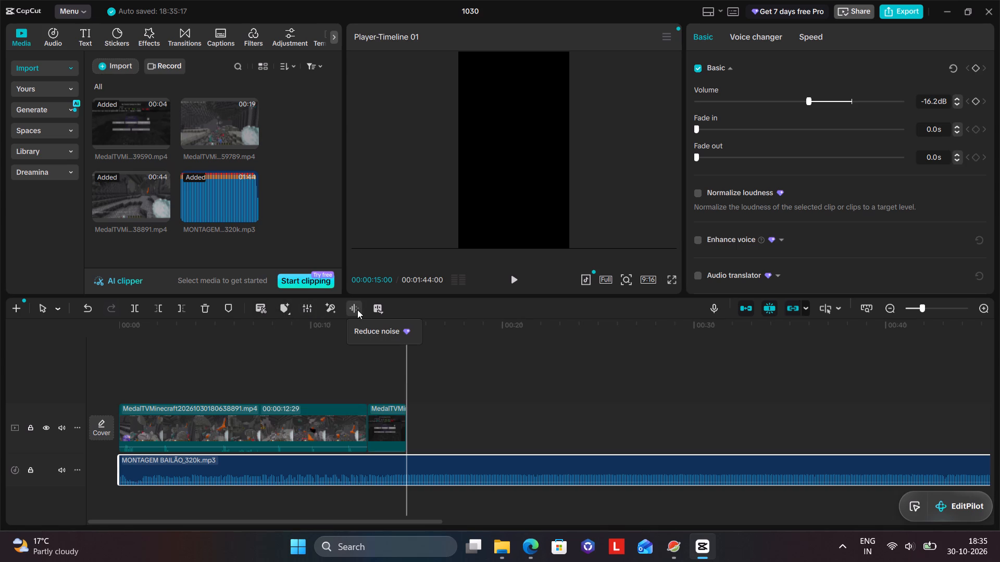
click(133, 306)
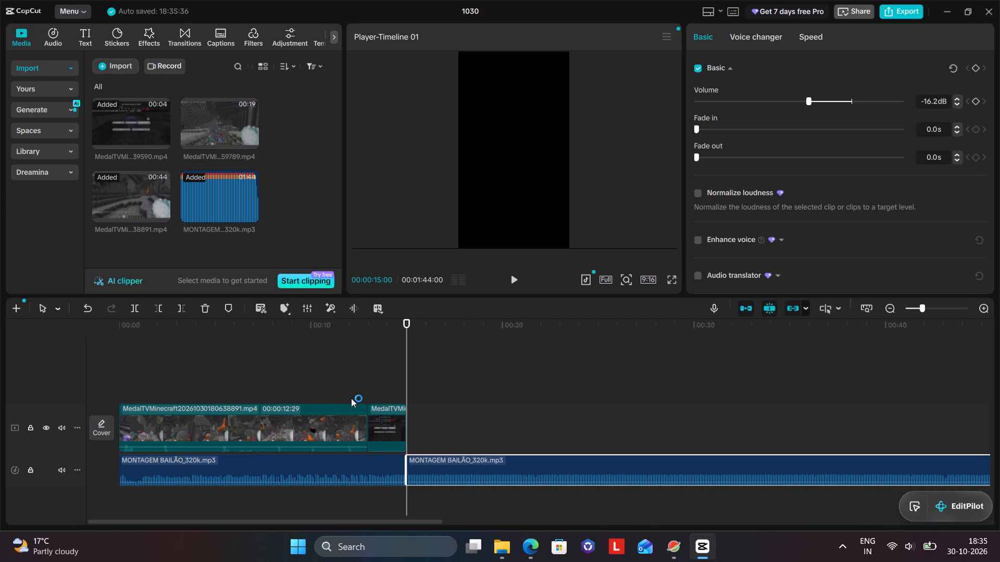
key(Delete)
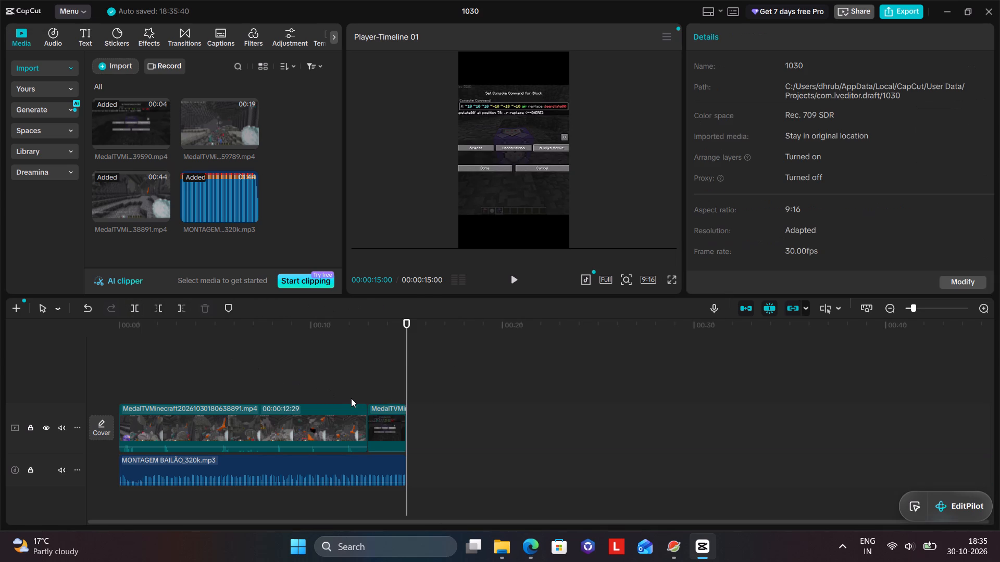
Play the trimmed timeline from the start and glance at the reference Short in Edge.
drag(408, 320, 66, 332)
key(space)
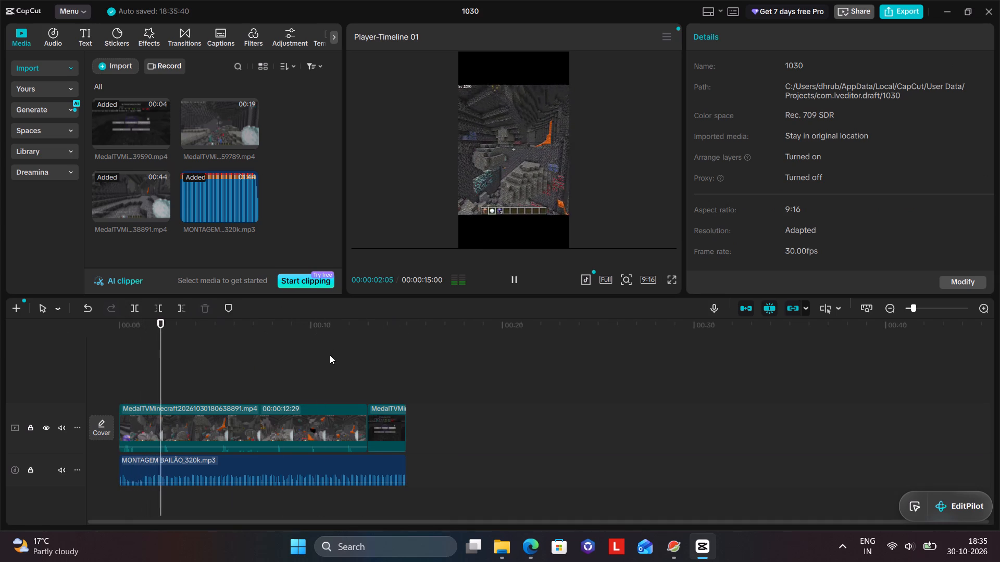
click(520, 558)
click(520, 558)
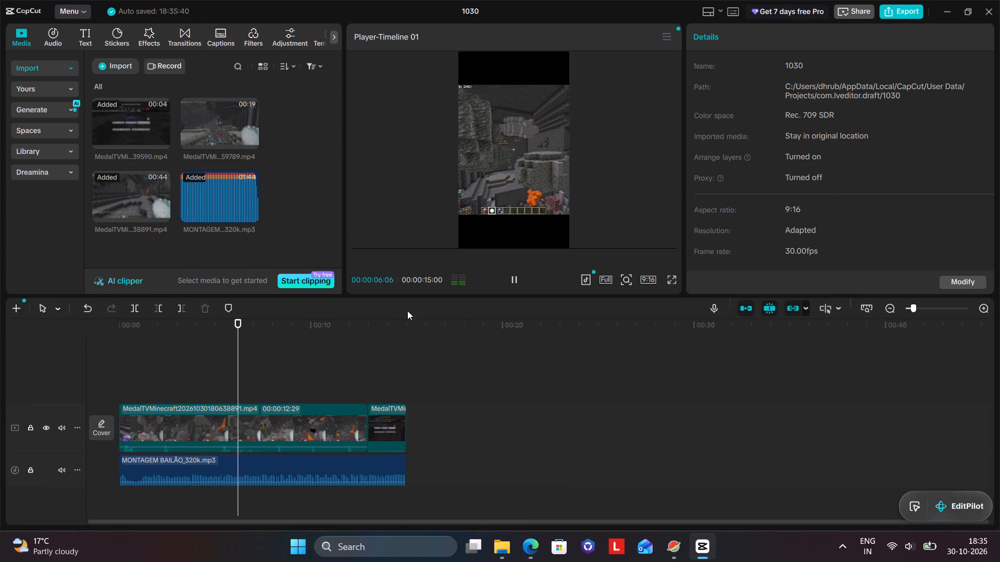
Add a Default text clip on a track above the video, starting at the beginning of the timeline.
click(84, 27)
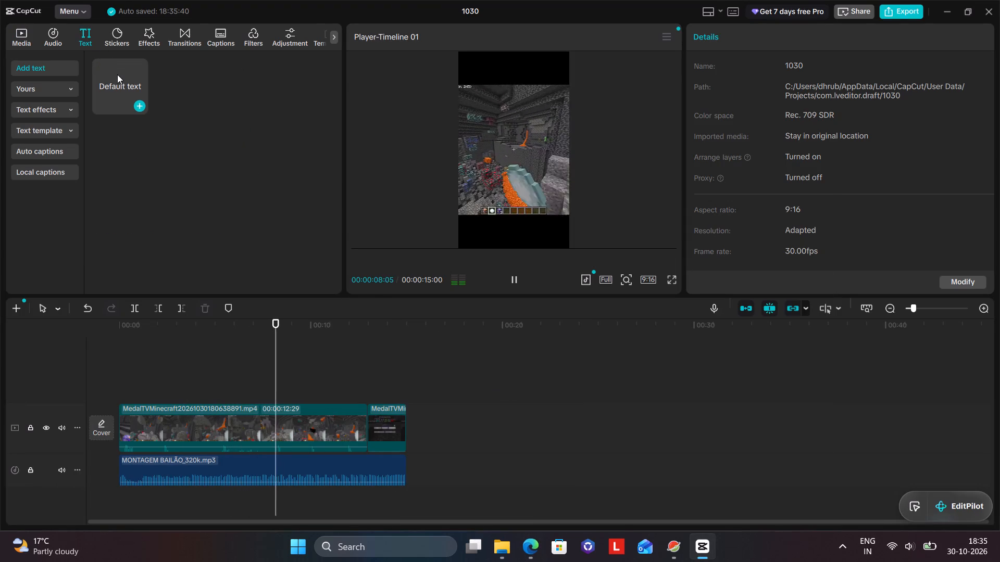
click(117, 76)
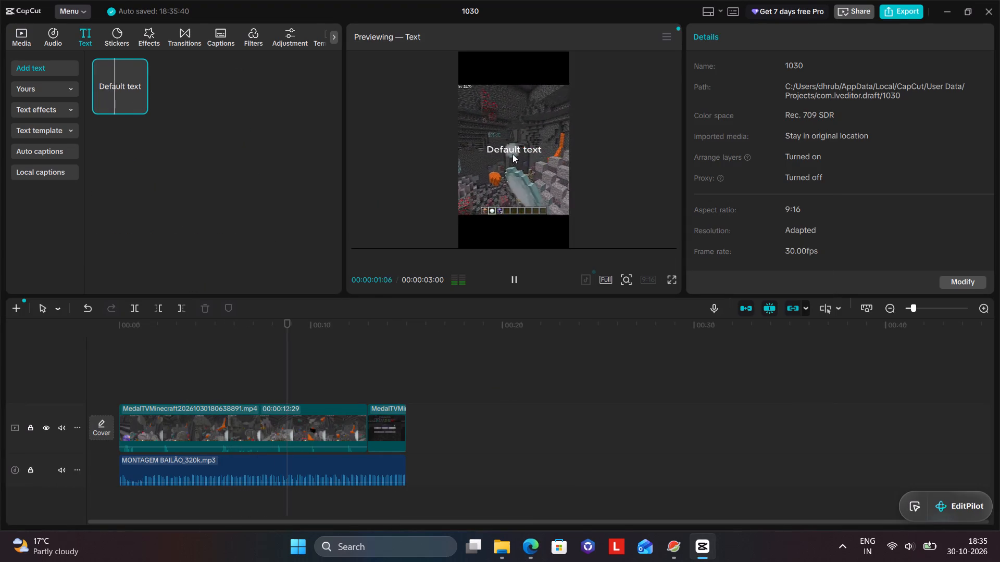
click(532, 546)
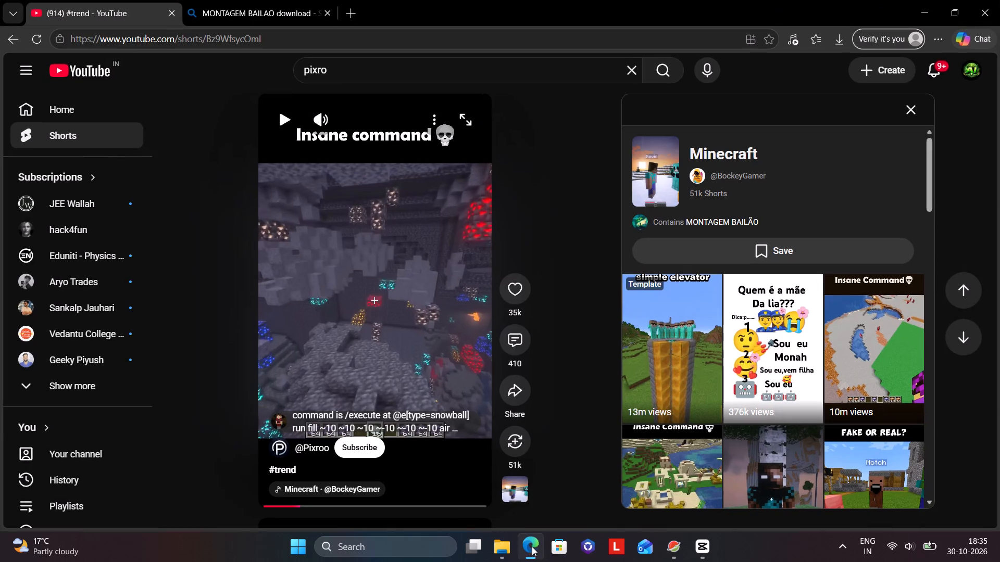
click(531, 546)
click(123, 92)
drag(122, 92, 122, 92)
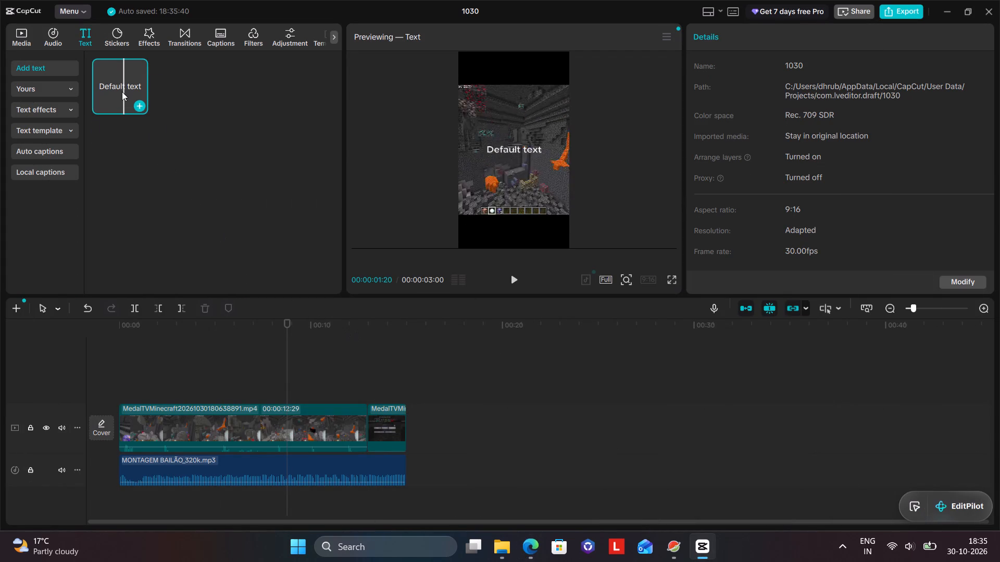
drag(122, 92, 135, 373)
drag(163, 388, 151, 391)
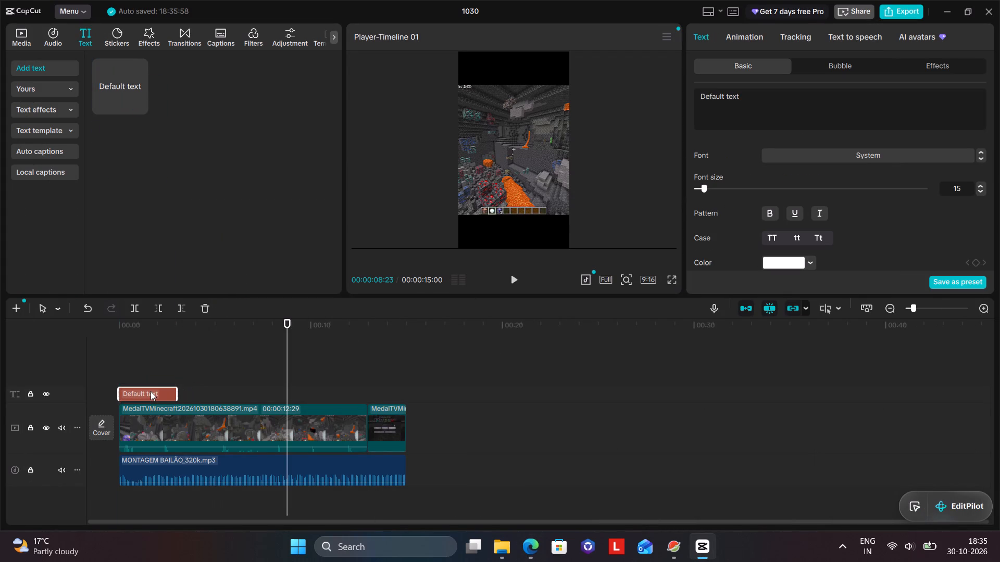
click(151, 391)
Show the frame at 00:00:01:09 and make the default text bold.
drag(288, 323, 144, 325)
click(764, 215)
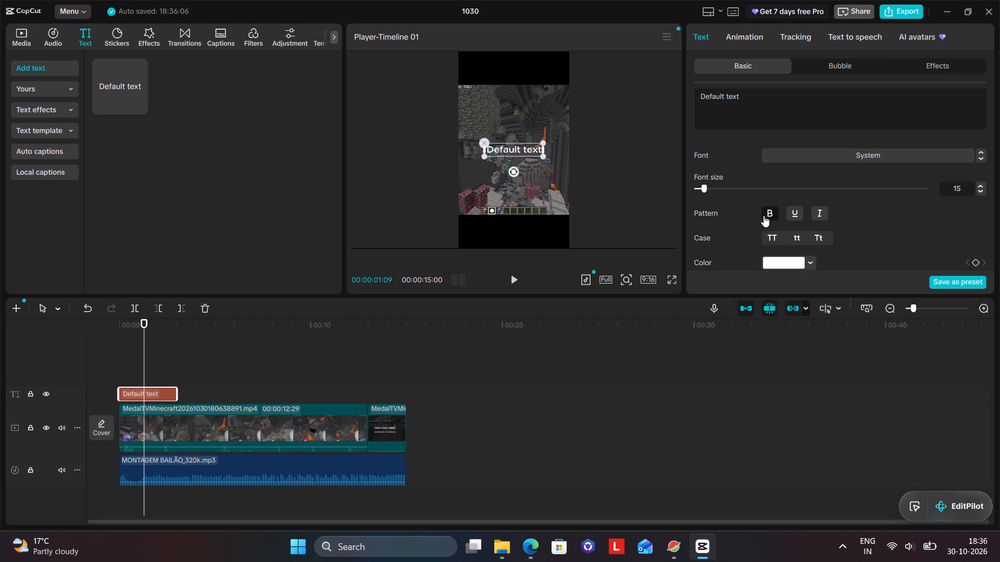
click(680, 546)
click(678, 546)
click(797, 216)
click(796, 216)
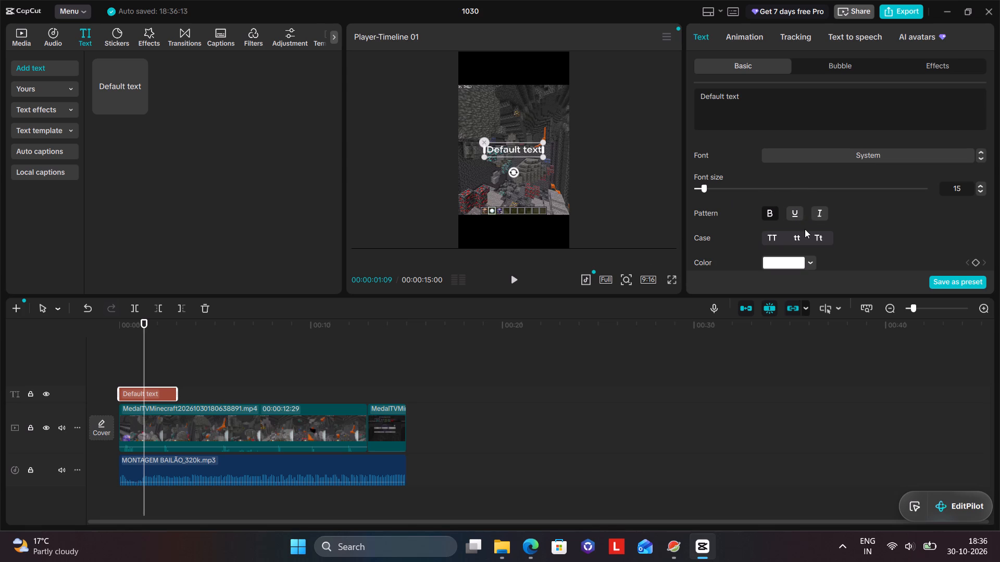
Enlarge the default text uniformly to a scale somewhat under 150%.
scroll(804, 232, down, 2)
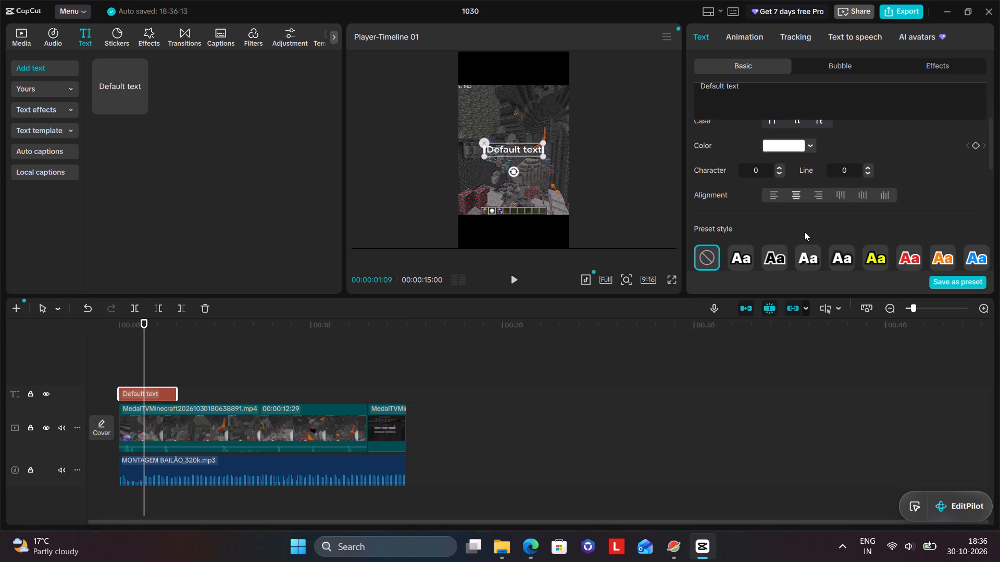
scroll(804, 232, down, 1)
scroll(824, 189, down, 2)
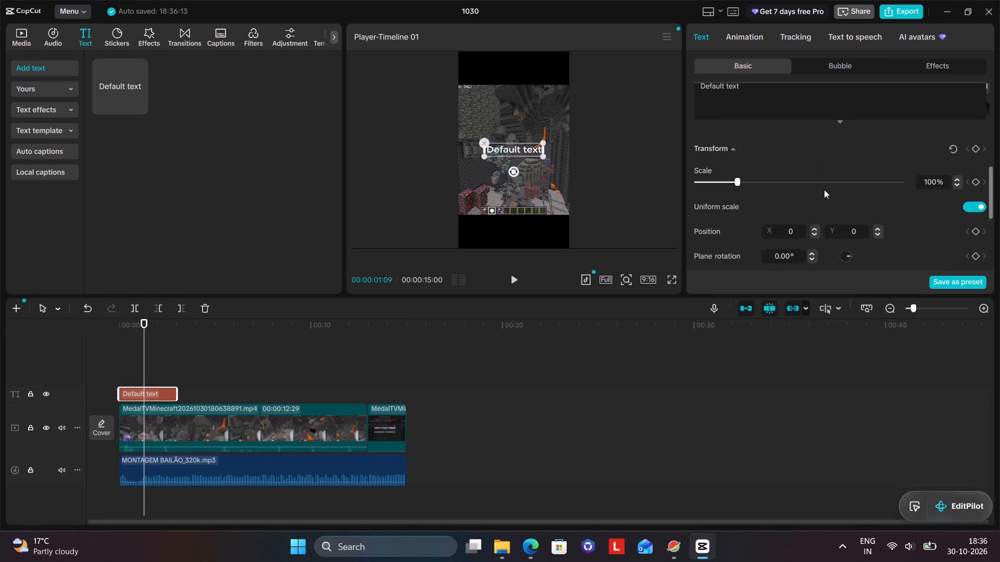
drag(745, 181, 757, 180)
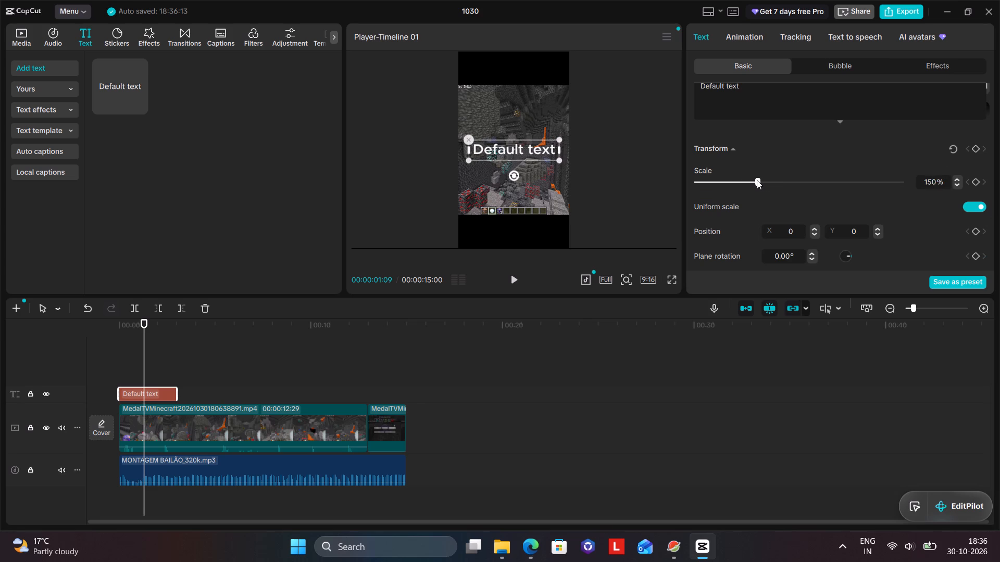
drag(757, 180, 752, 180)
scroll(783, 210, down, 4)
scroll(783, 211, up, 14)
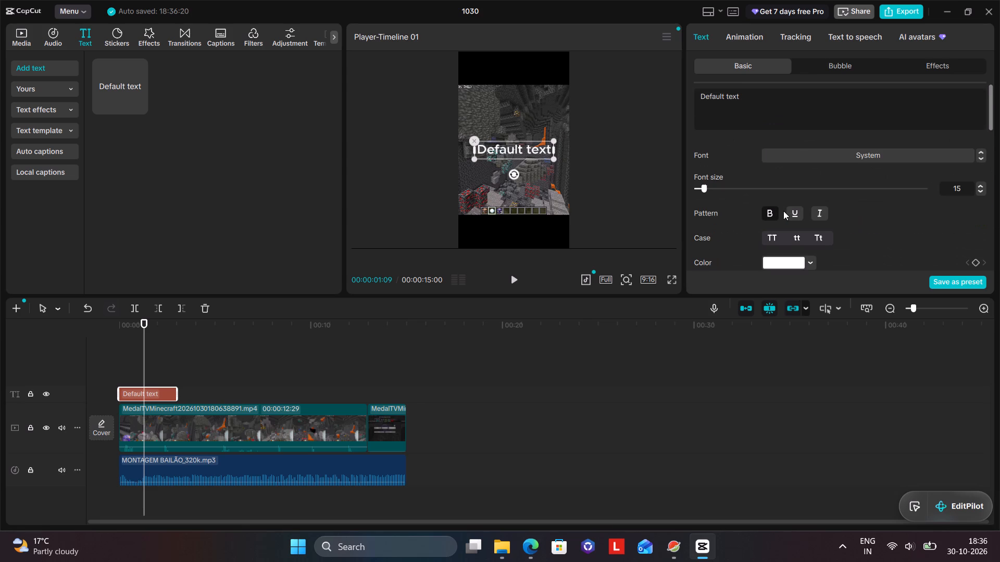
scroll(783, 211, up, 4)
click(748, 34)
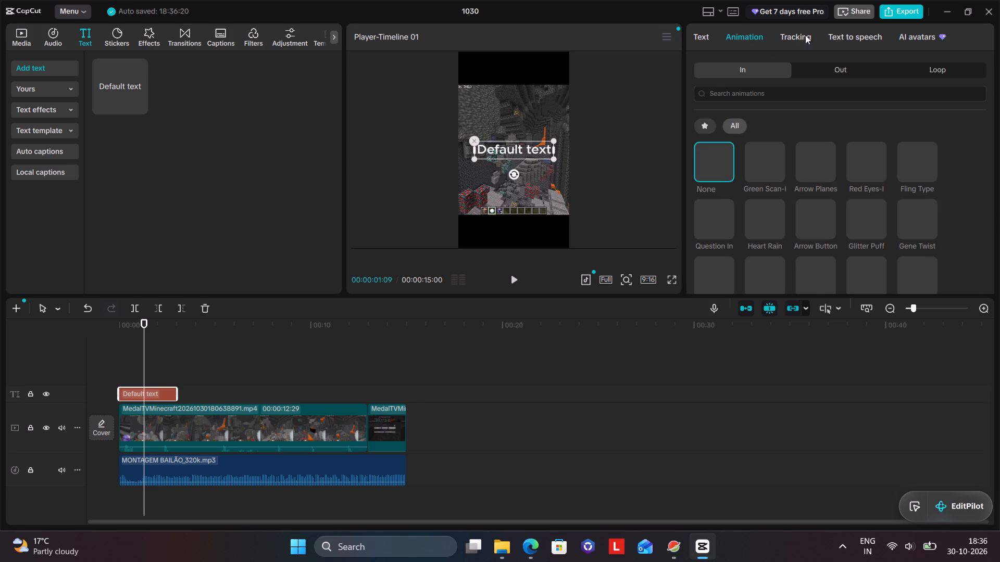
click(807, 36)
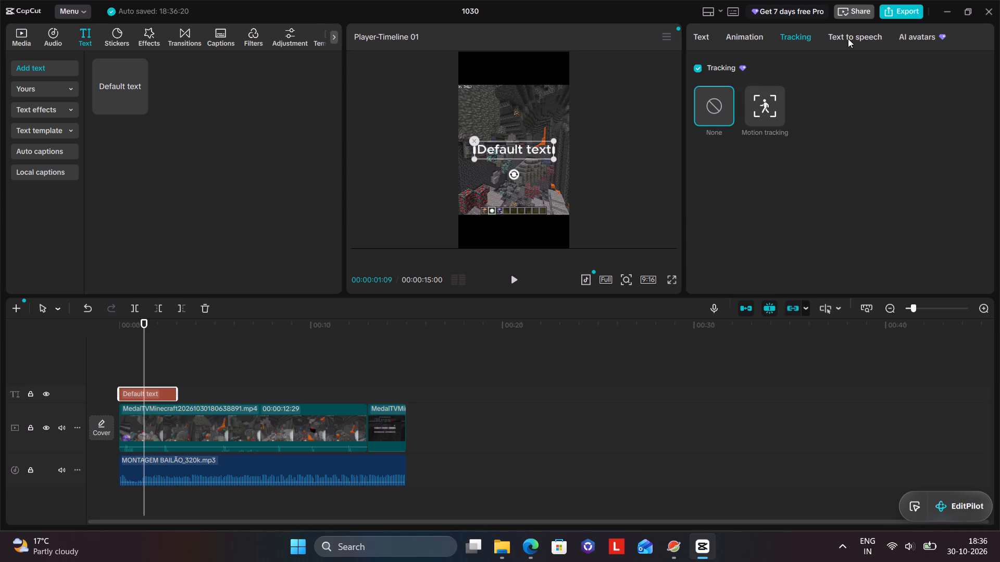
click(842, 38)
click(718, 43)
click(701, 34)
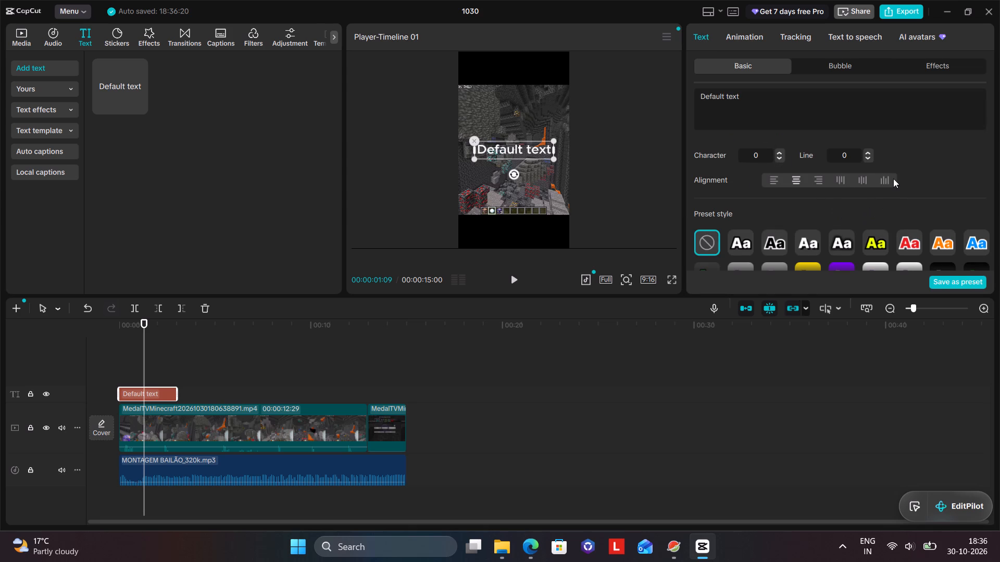
Apply the third preset style, white lettering, to the default text.
scroll(893, 178, down, 3)
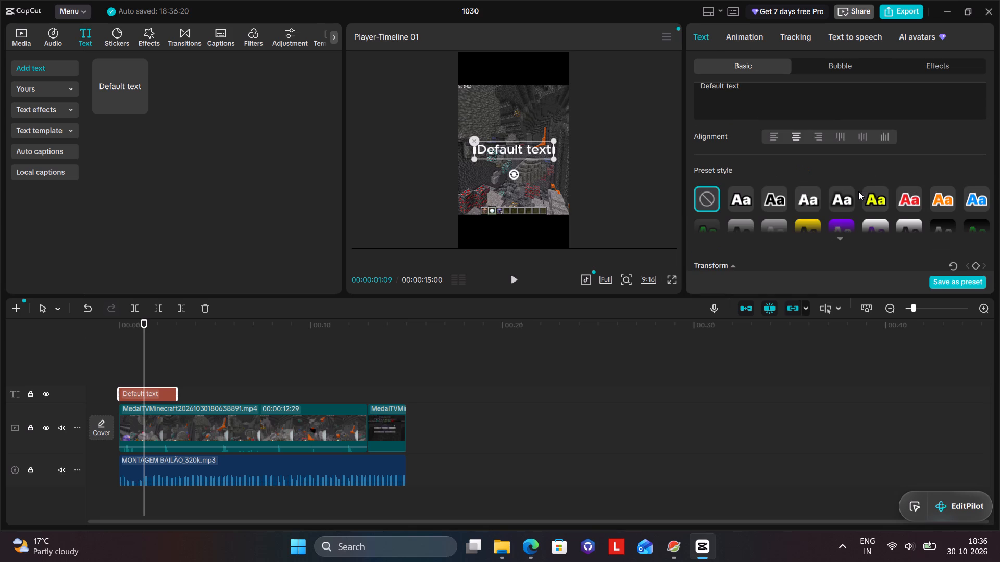
click(801, 200)
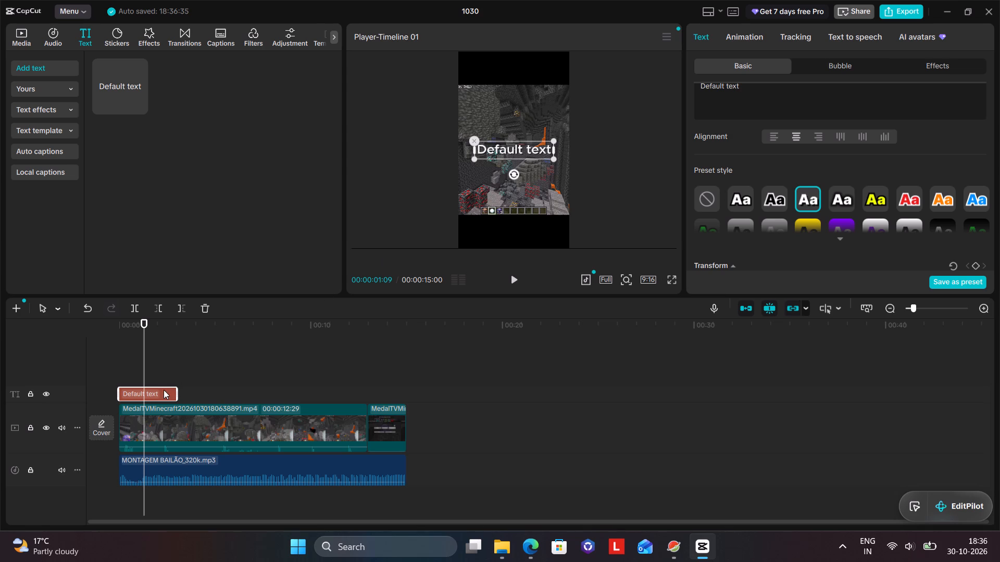
Extend the text clip so it ends with the video and music at 00:00:15:00.
drag(177, 391, 395, 397)
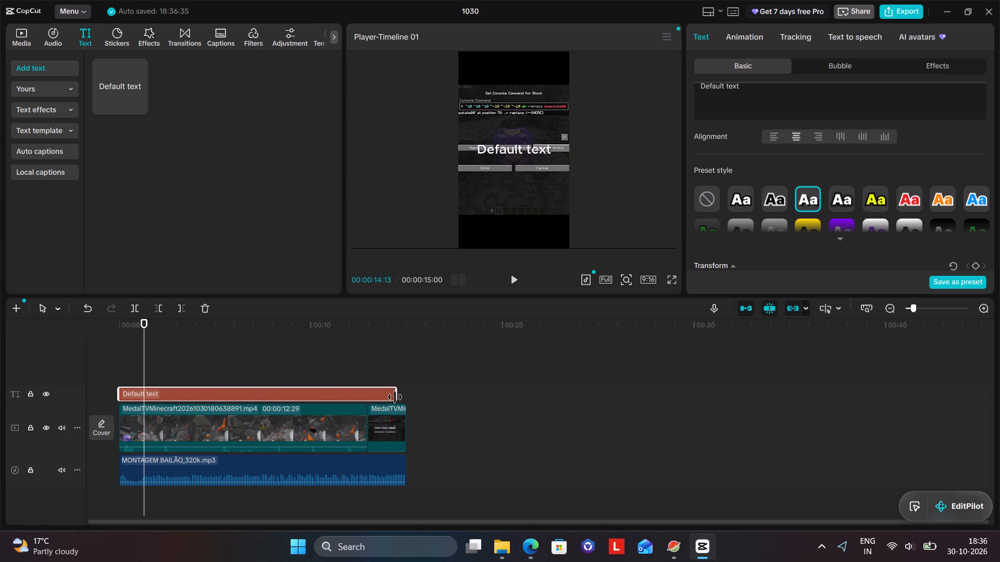
drag(395, 397, 401, 397)
Replace the default text with the title "Insane Command", glancing at the reference Short in Edge.
scroll(764, 177, up, 2)
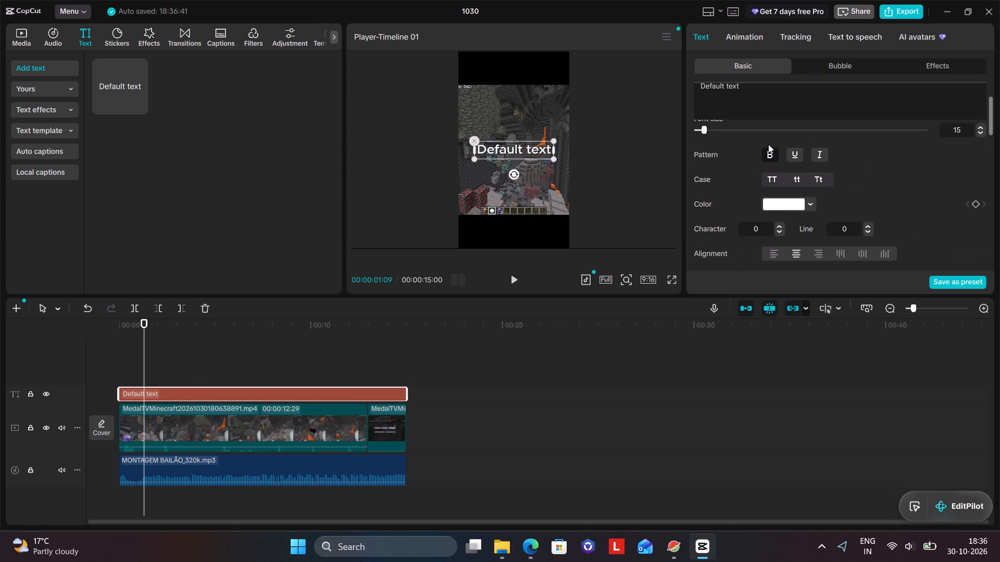
click(774, 87)
key(ctrl+a)
key(BackSpace)
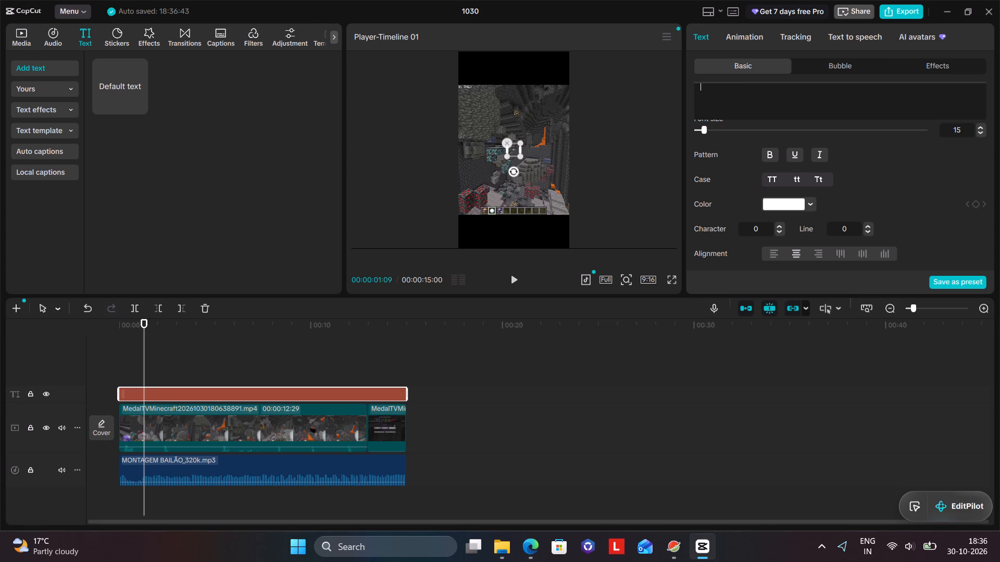
text(Insane)
key(space)
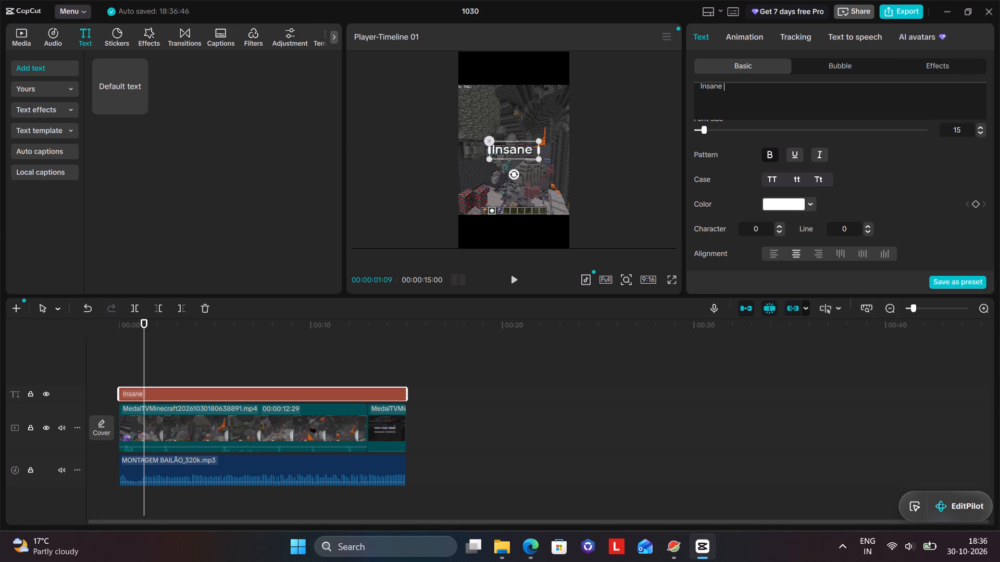
click(523, 561)
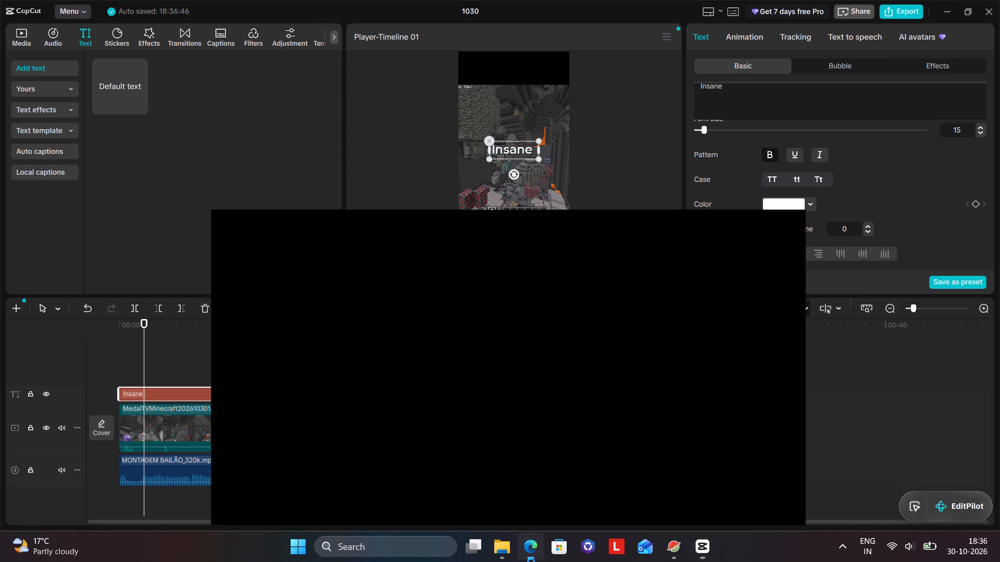
click(523, 561)
text(Command)
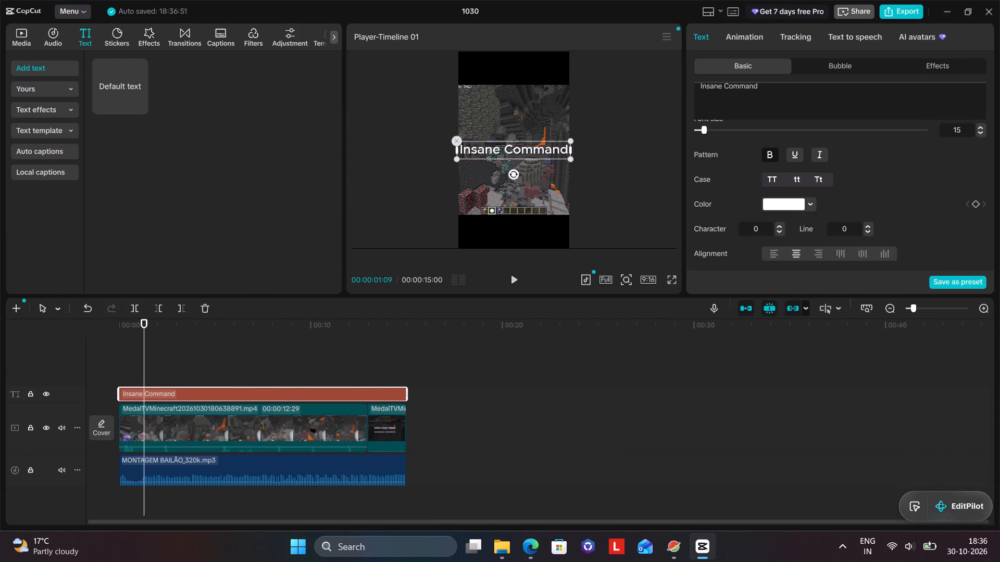
Shrink the "Insane Command" title to fit within the frame and centre it in the black band above the gameplay.
drag(567, 158, 554, 149)
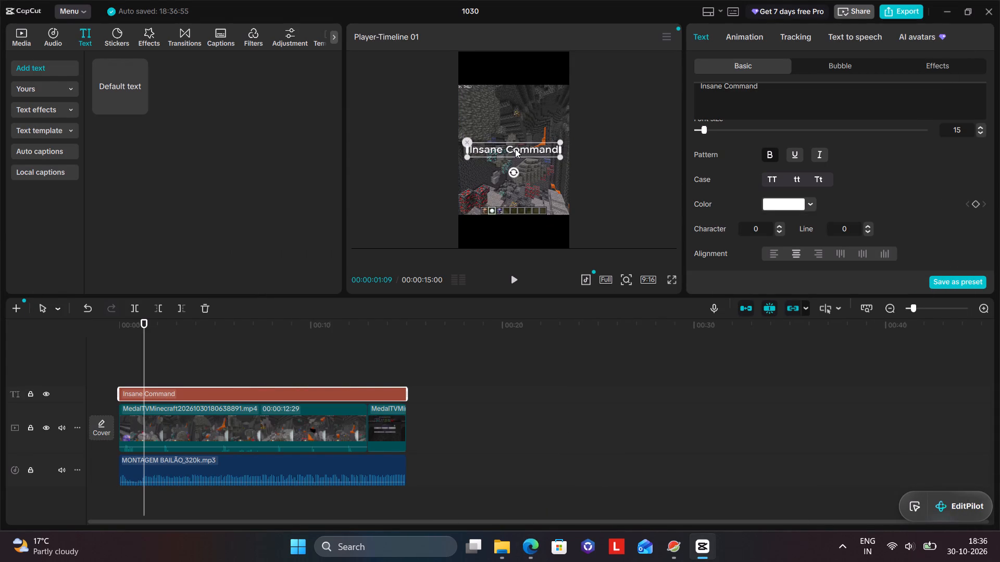
drag(517, 156, 523, 78)
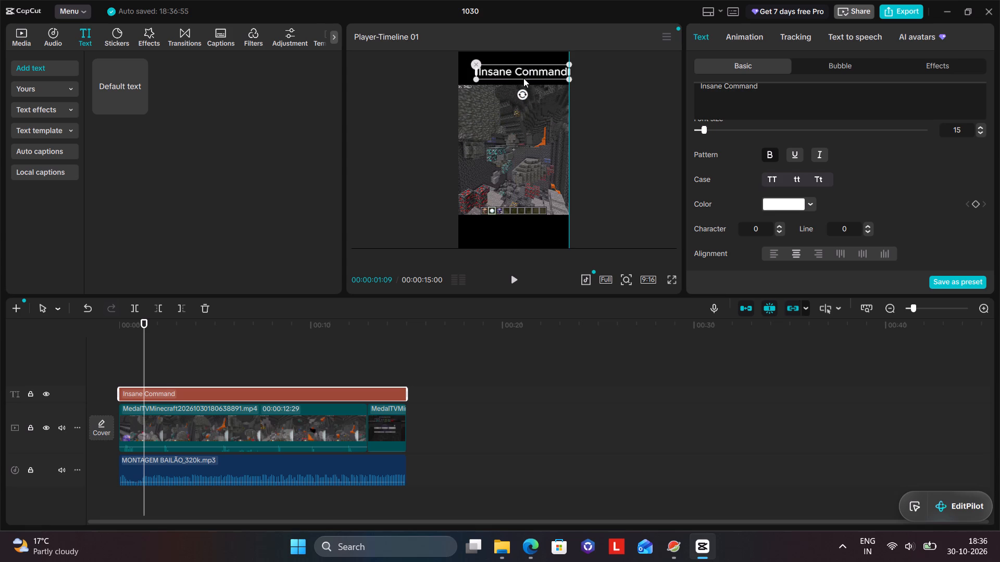
drag(523, 78, 519, 79)
click(604, 124)
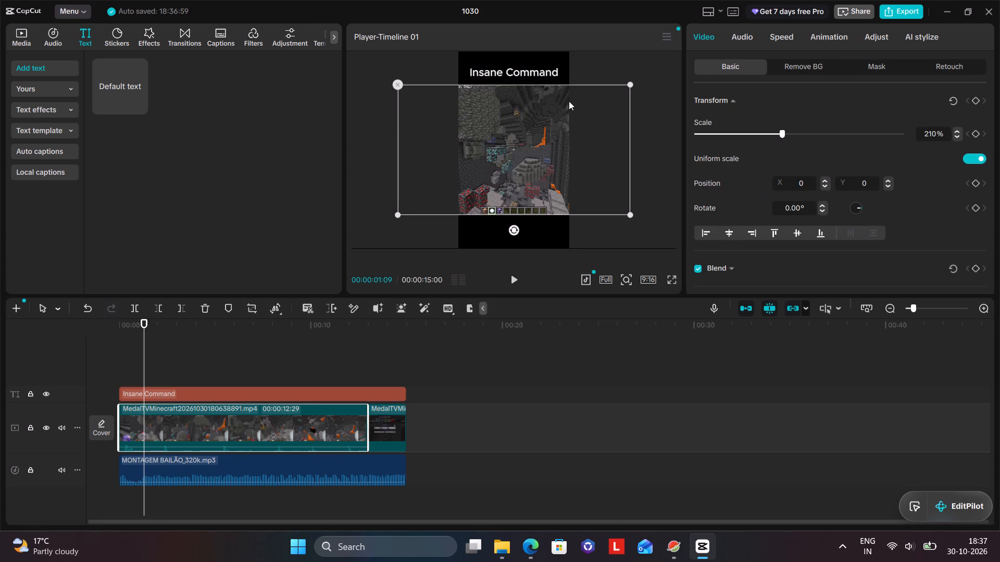
Check the title in the reference Short in Edge and change the title's wording to "Insane command" with a lowercase c.
click(521, 543)
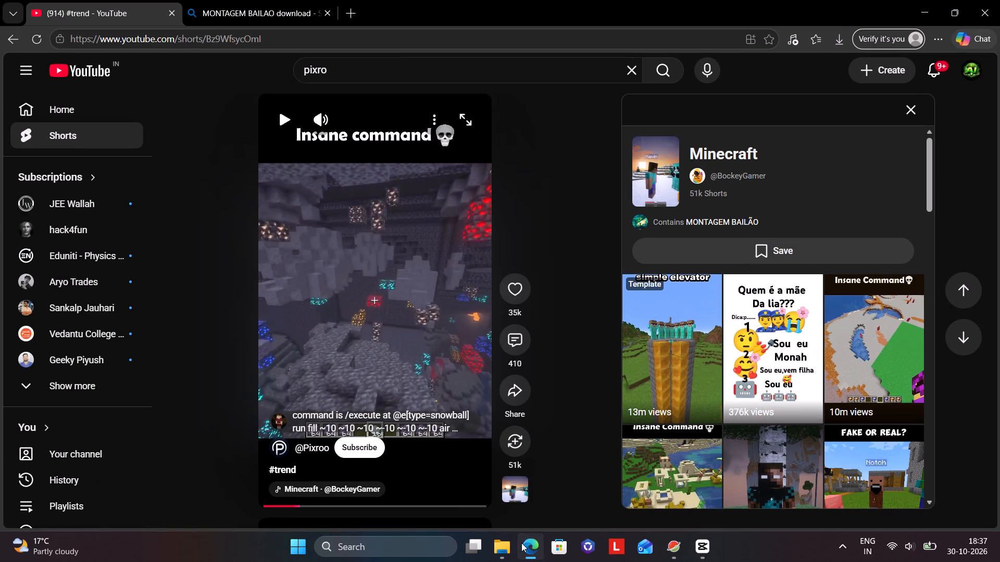
click(521, 543)
click(514, 70)
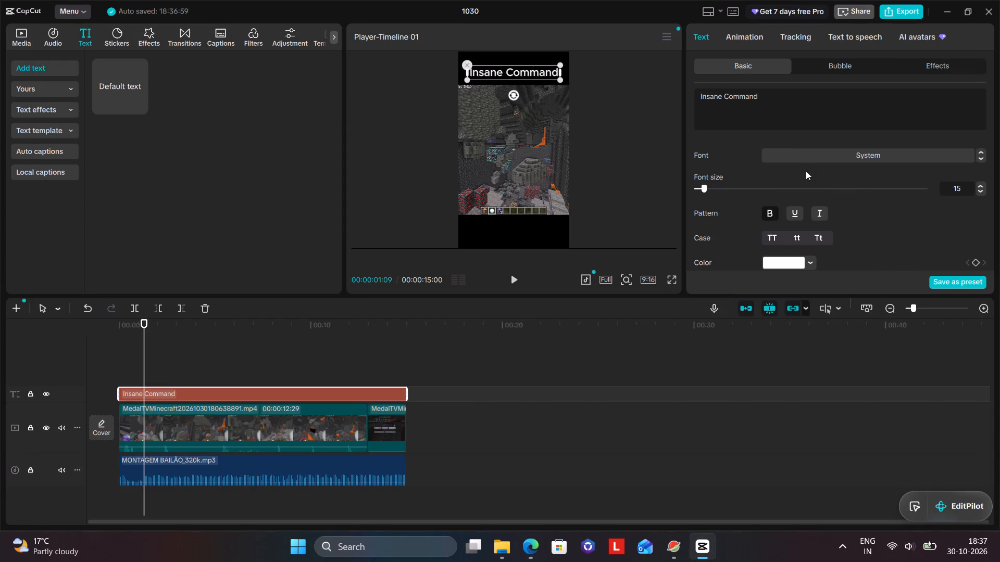
click(727, 96)
key(BackSpace)
key(c)
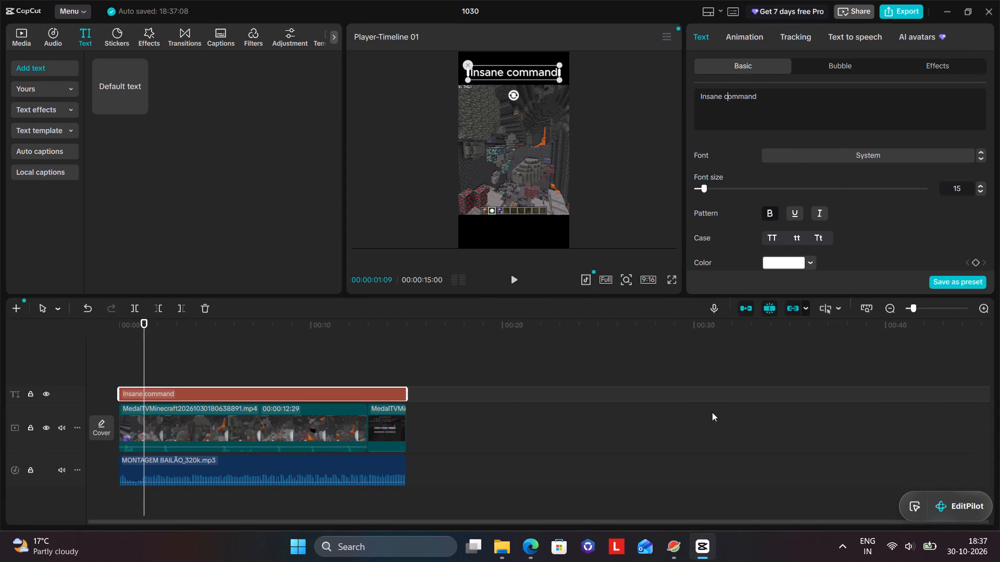
Glance at the reference Short in Edge, and look through the text templates, presets, captions and text effects for a second caption.
click(531, 555)
click(531, 555)
click(48, 129)
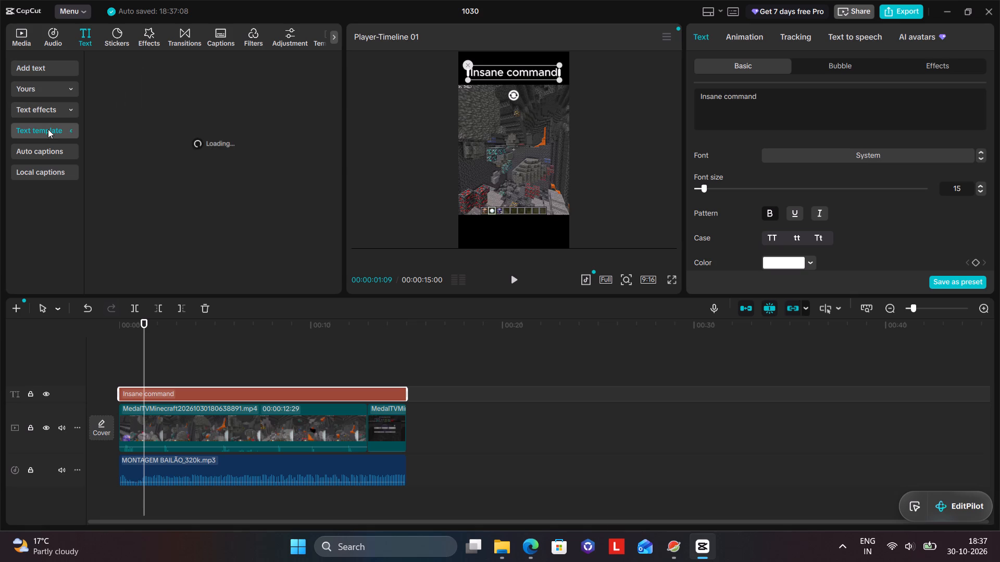
click(59, 84)
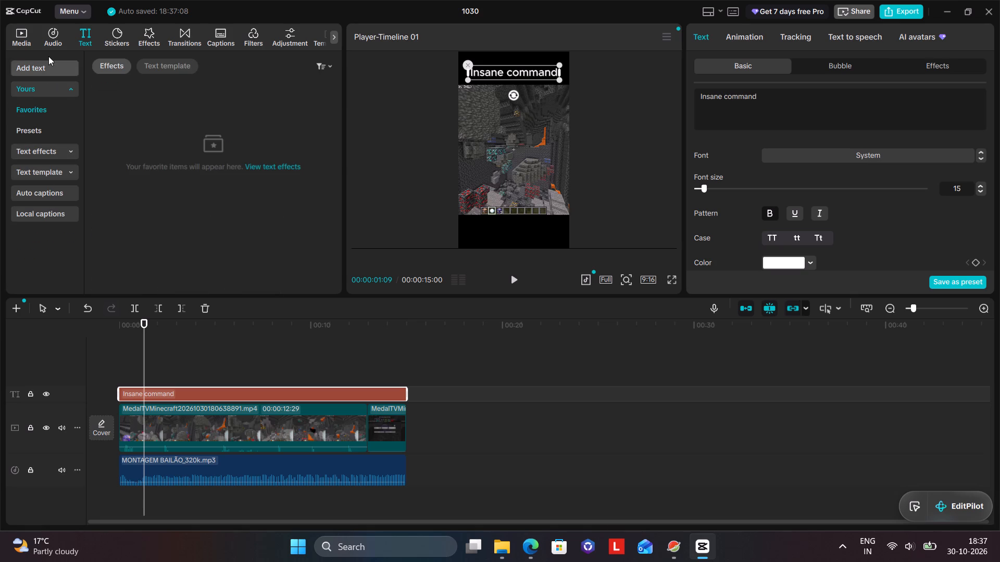
click(44, 70)
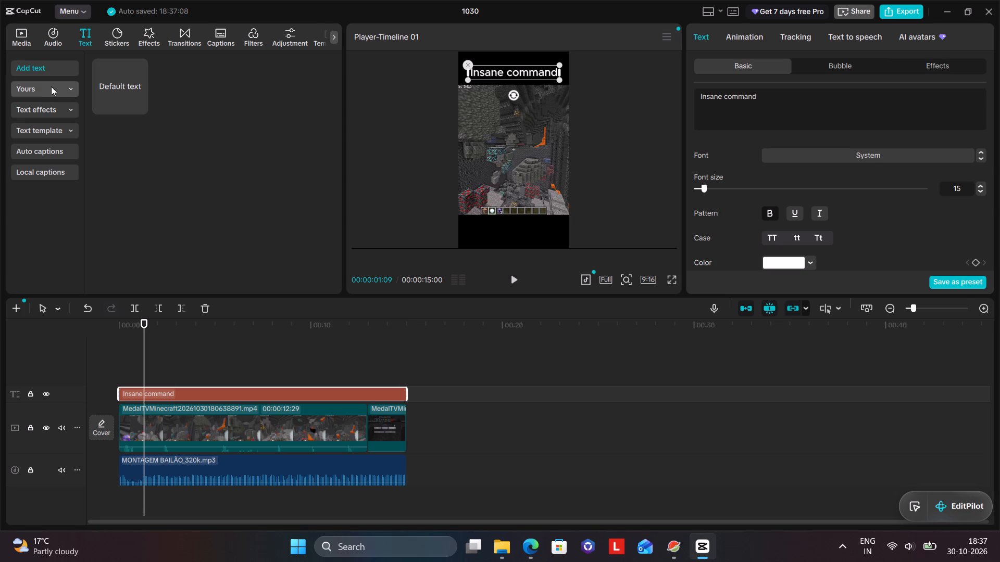
click(208, 30)
click(222, 33)
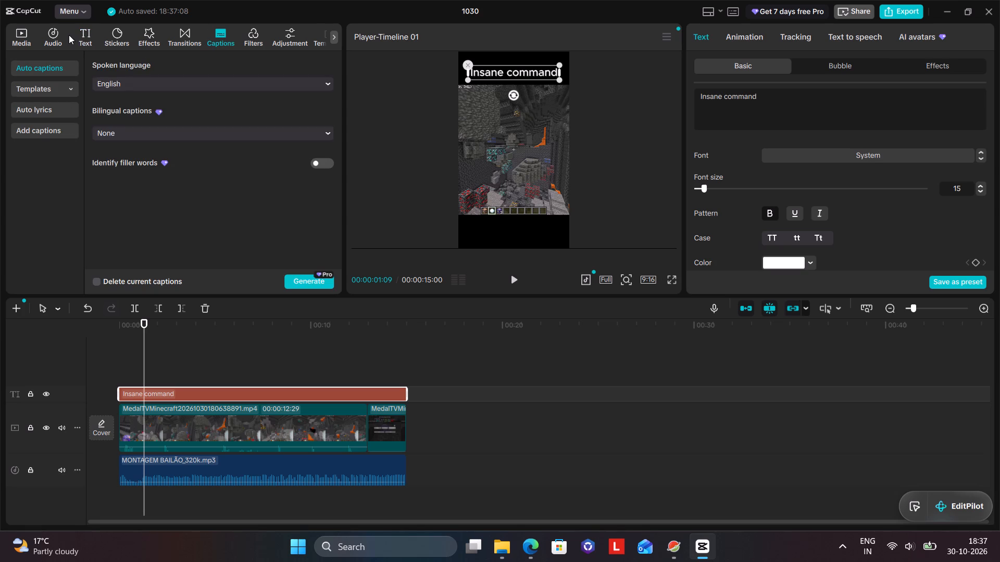
click(69, 35)
click(84, 39)
click(46, 92)
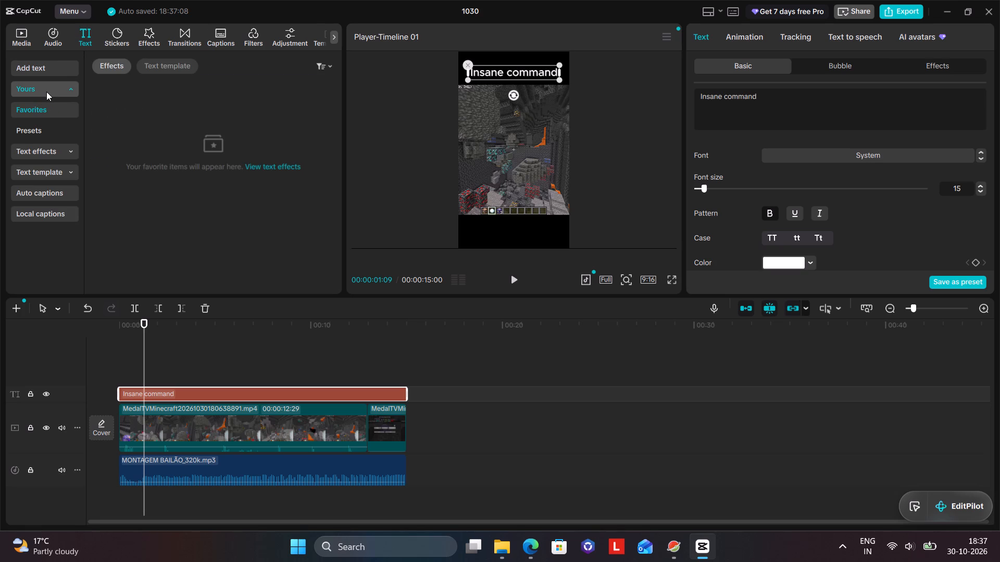
click(51, 128)
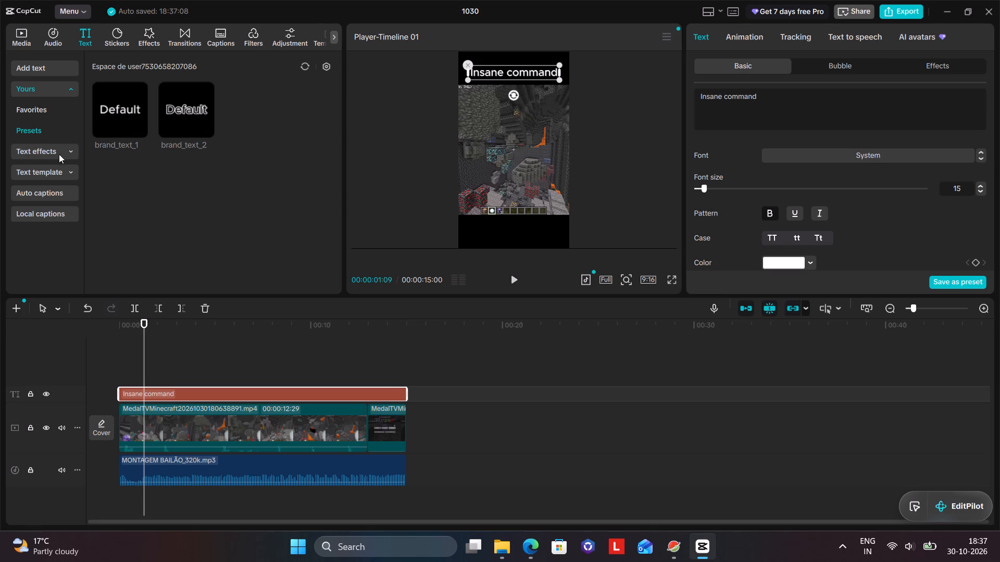
click(45, 150)
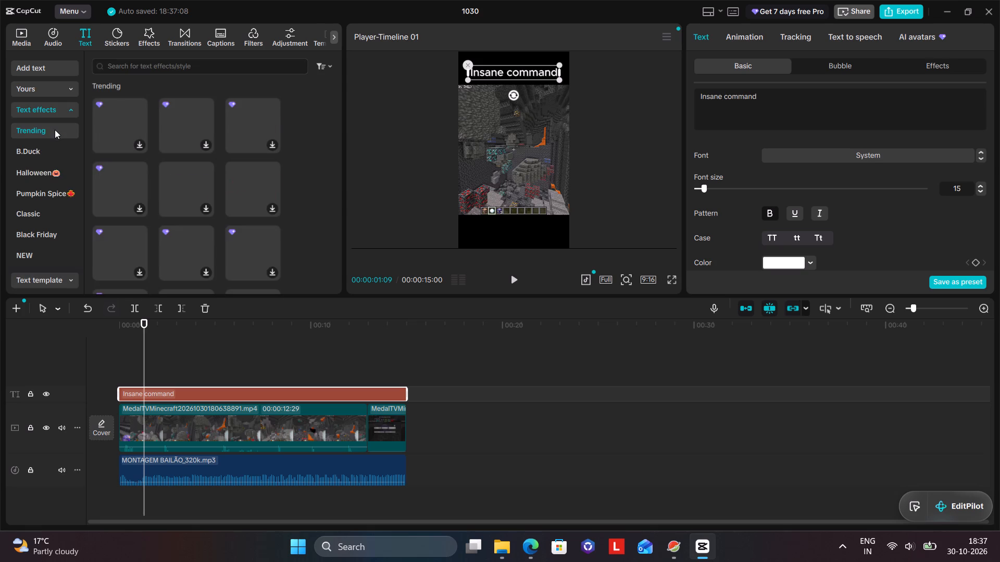
click(55, 130)
scroll(51, 170, down, 1)
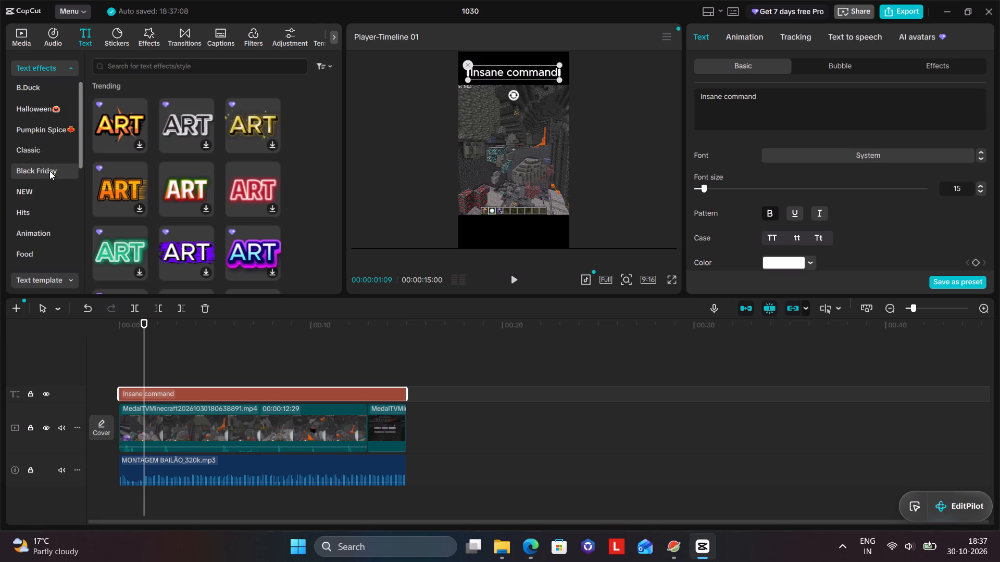
scroll(44, 194, down, 7)
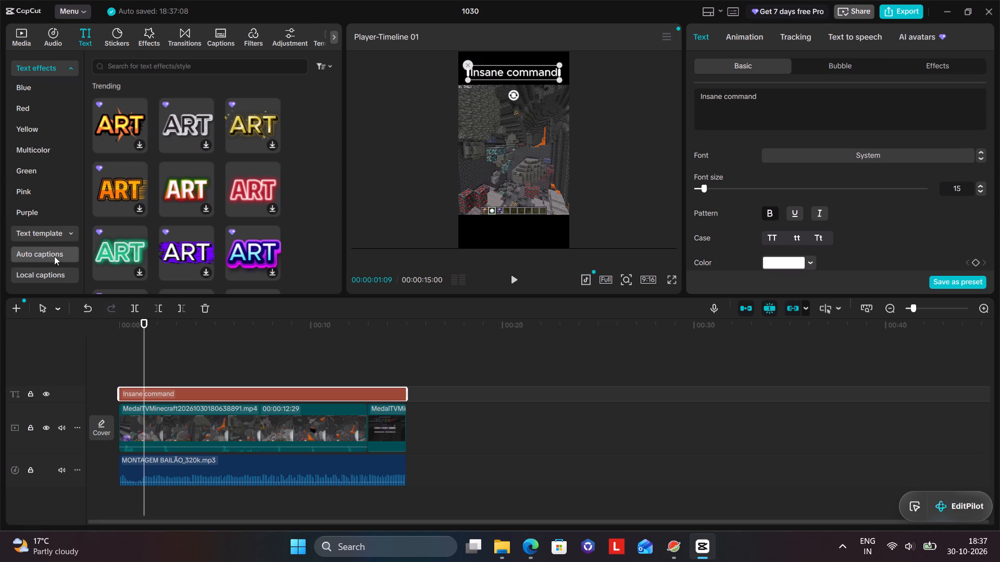
click(55, 267)
click(328, 182)
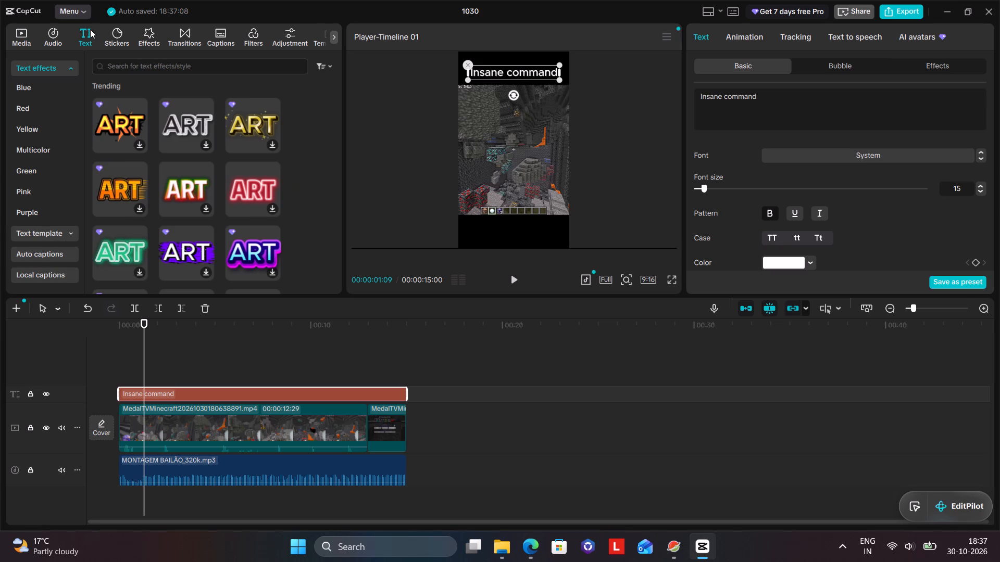
click(90, 29)
Play the edit back and compare it with the reference Short in Edge, pausing the Short at its second on-screen caption.
key(space)
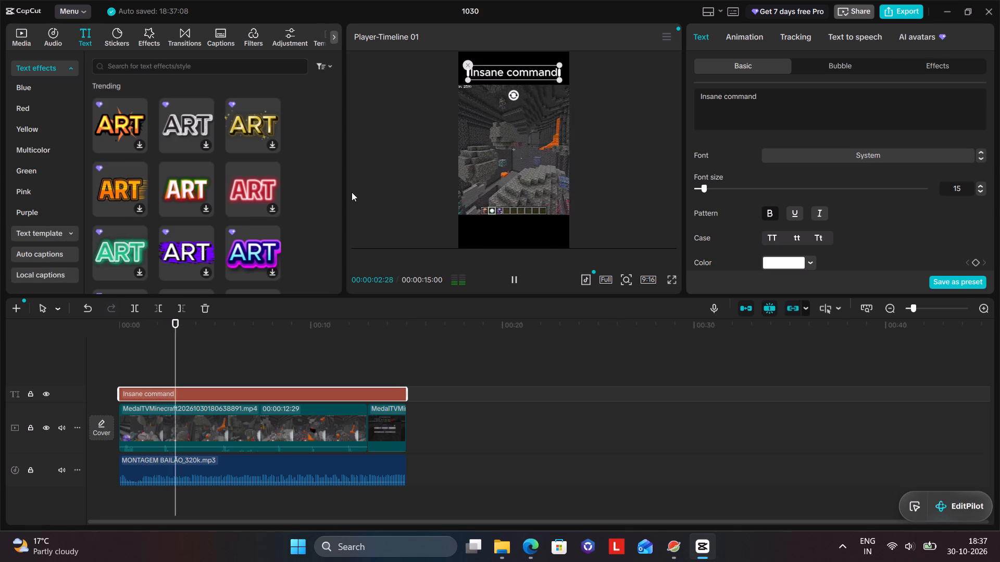
click(551, 342)
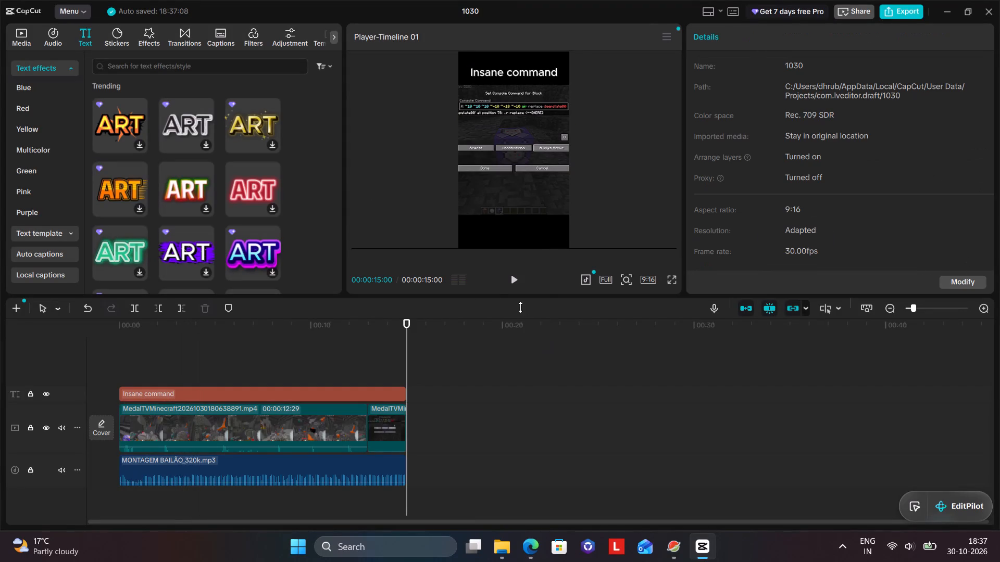
drag(407, 325, 0, 338)
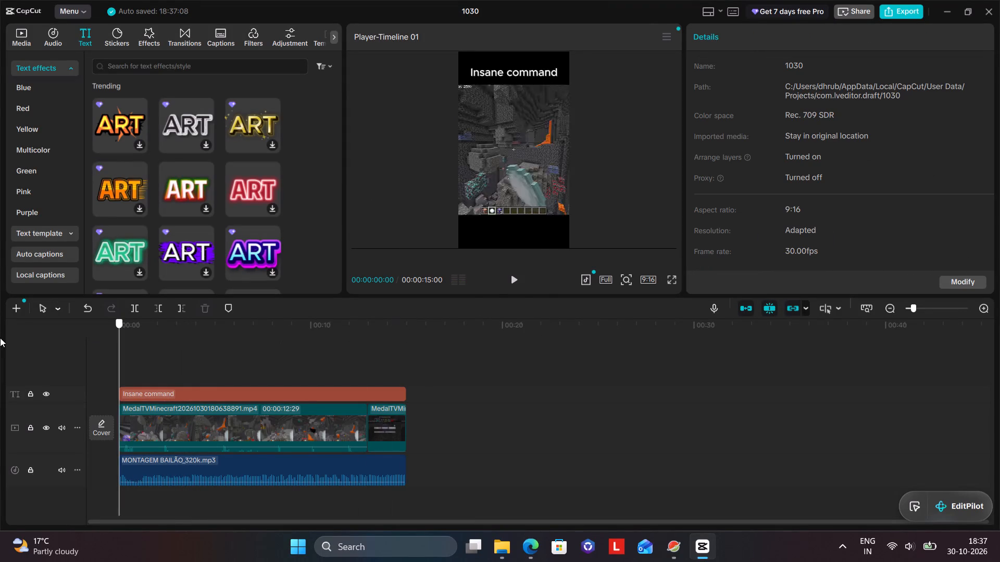
drag(0, 338, 0, 337)
key(space)
click(532, 544)
click(419, 292)
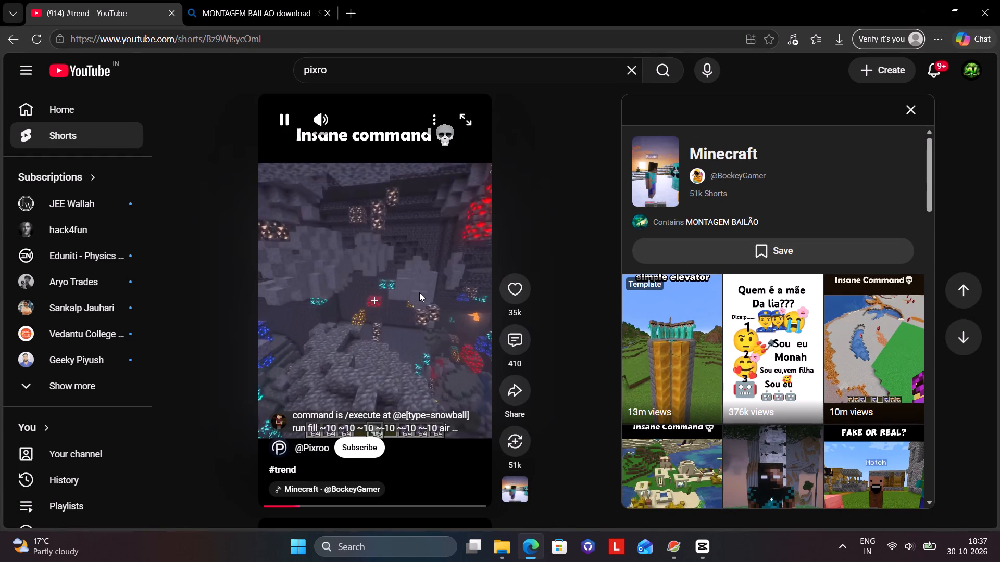
click(318, 116)
click(320, 119)
click(348, 230)
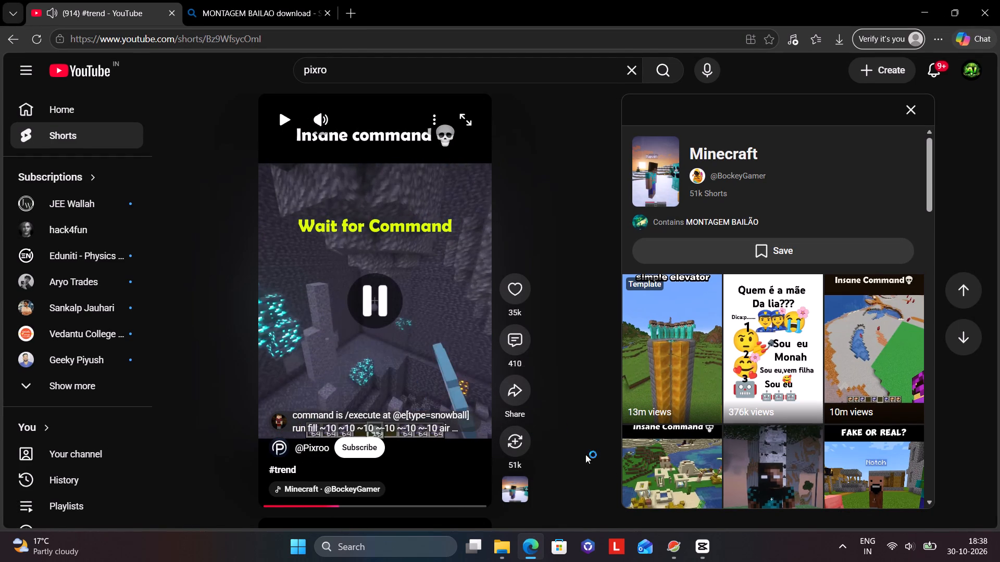
click(689, 553)
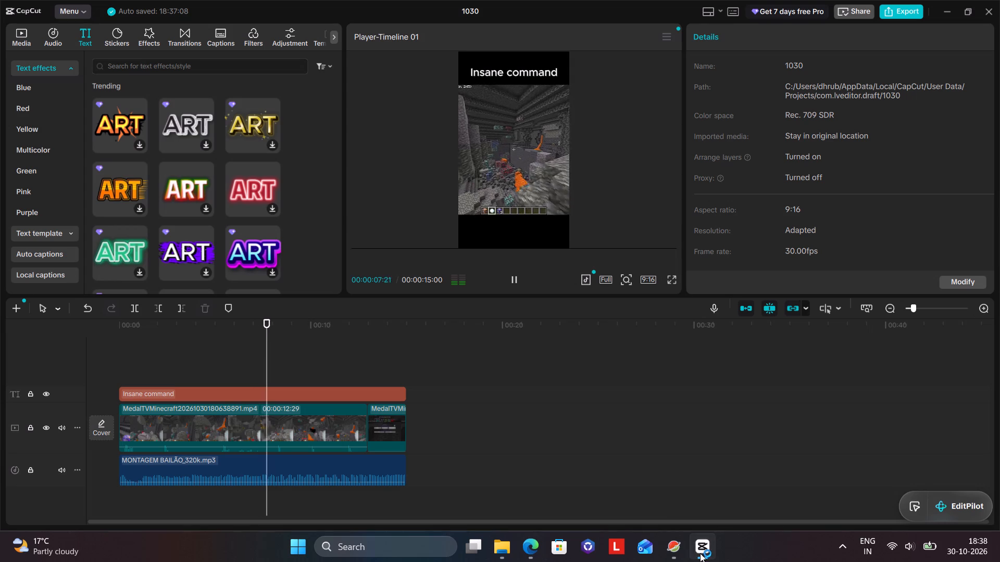
Add a default text clip on a new track above the "Insane command" title, starting at 00:00:02:08.
drag(283, 324, 167, 329)
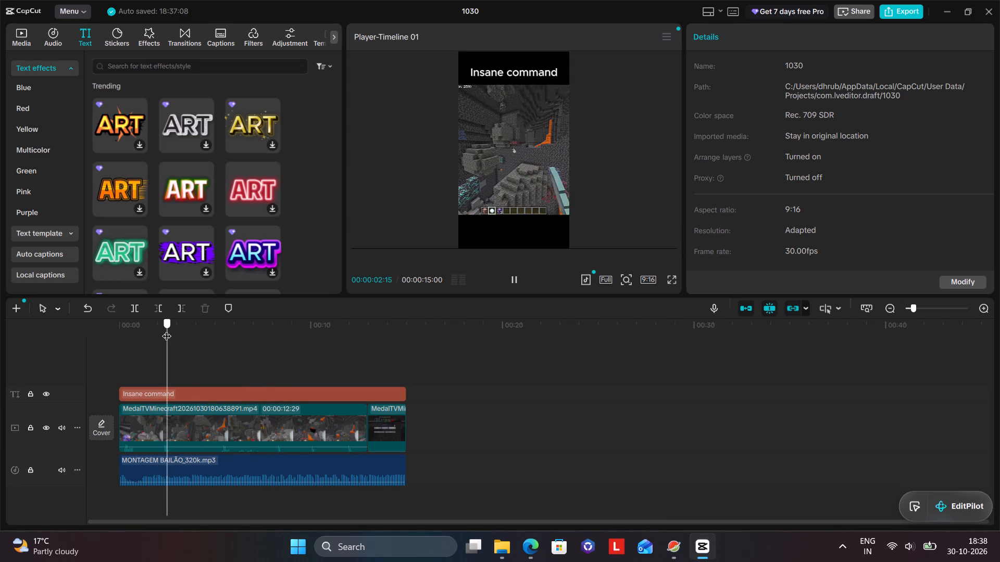
drag(167, 329, 162, 328)
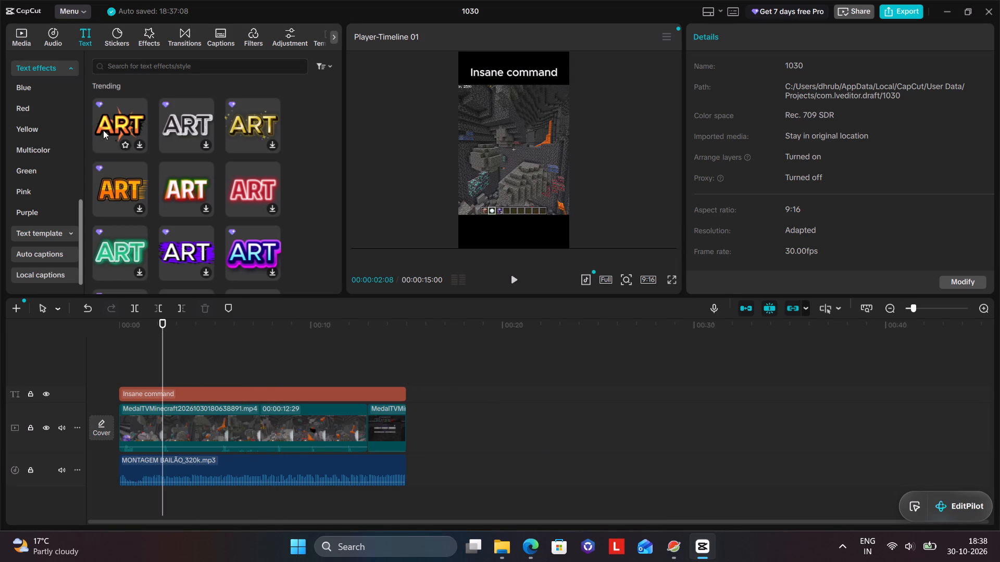
click(88, 28)
click(82, 39)
scroll(151, 212, up, 3)
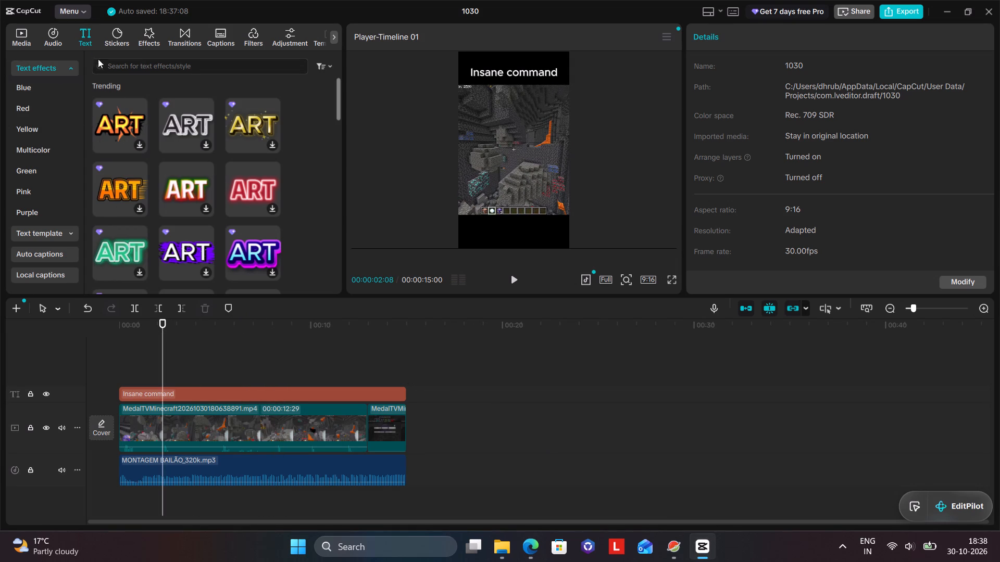
scroll(41, 165, up, 10)
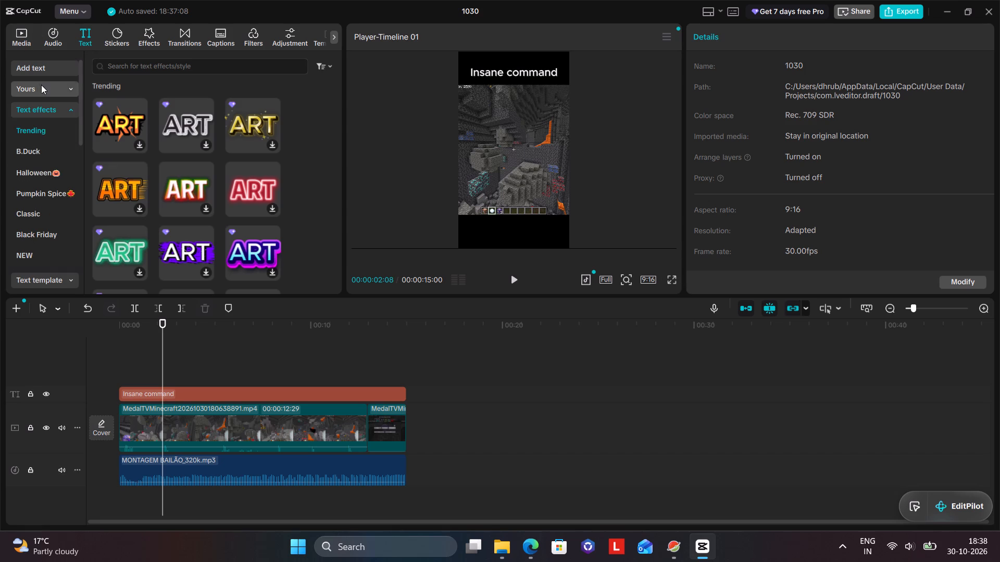
click(41, 84)
click(155, 66)
click(111, 68)
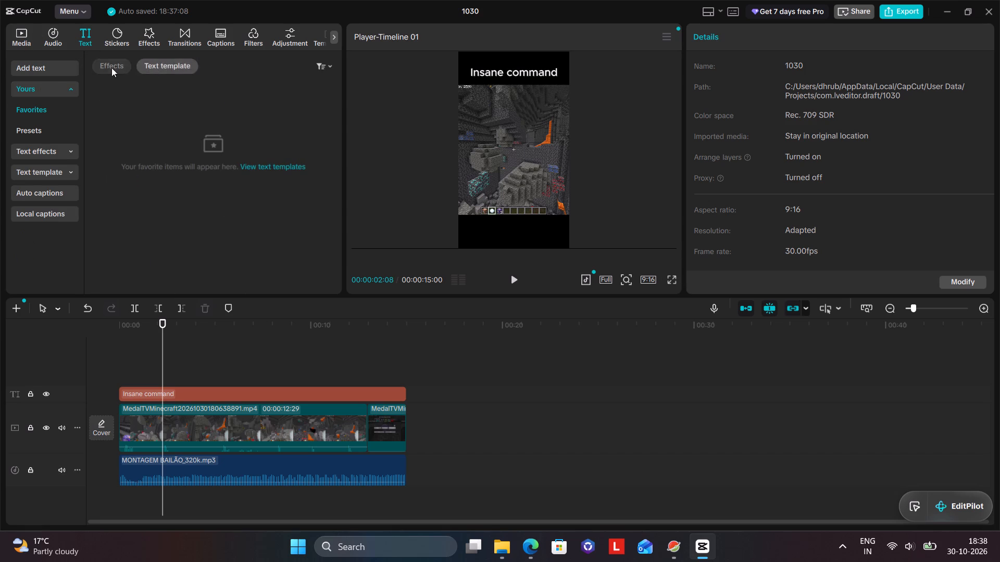
click(60, 62)
click(148, 79)
click(121, 81)
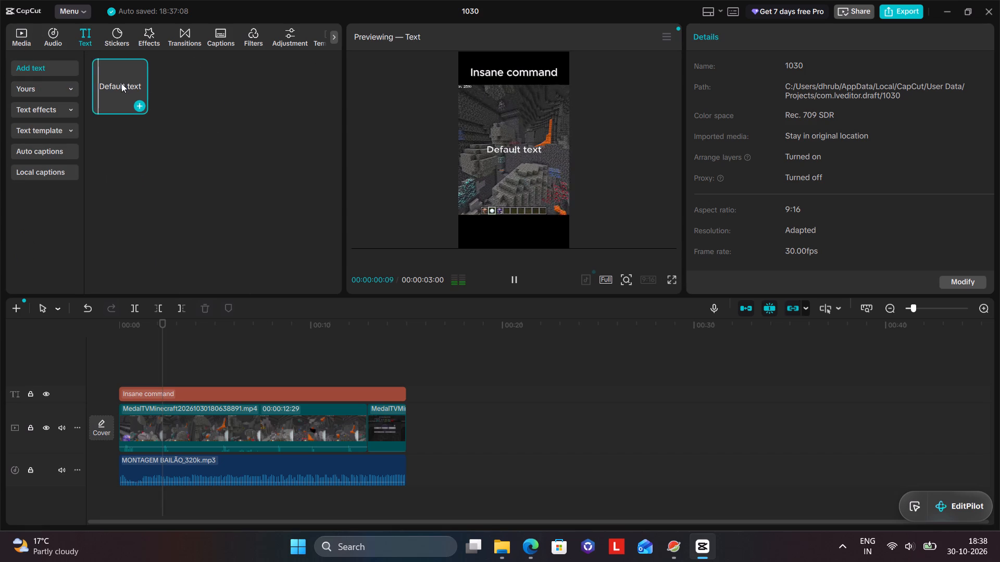
drag(121, 85, 167, 375)
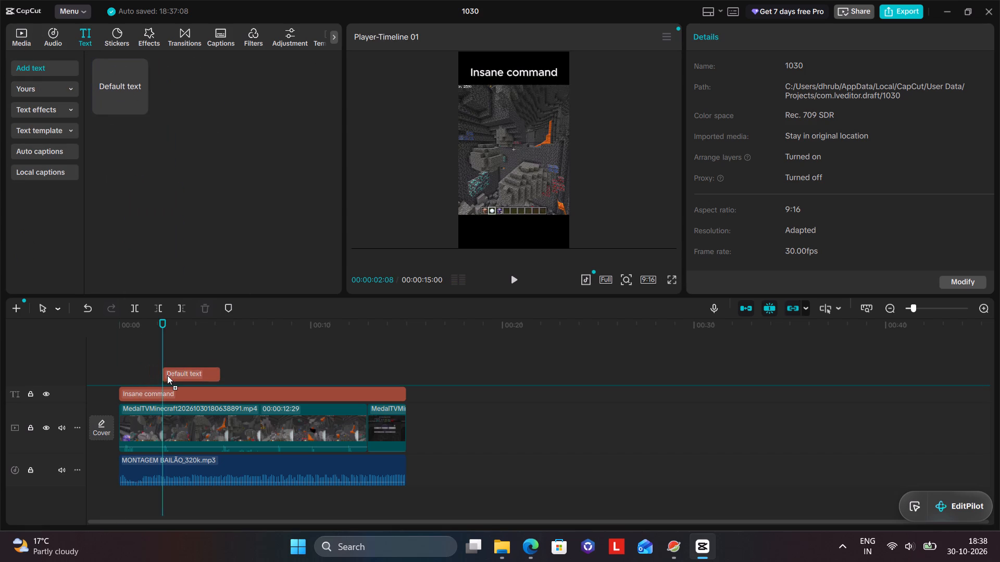
drag(167, 375, 164, 375)
Trim the new text clip's end back to about 3.5 seconds on the timeline.
drag(219, 373, 199, 374)
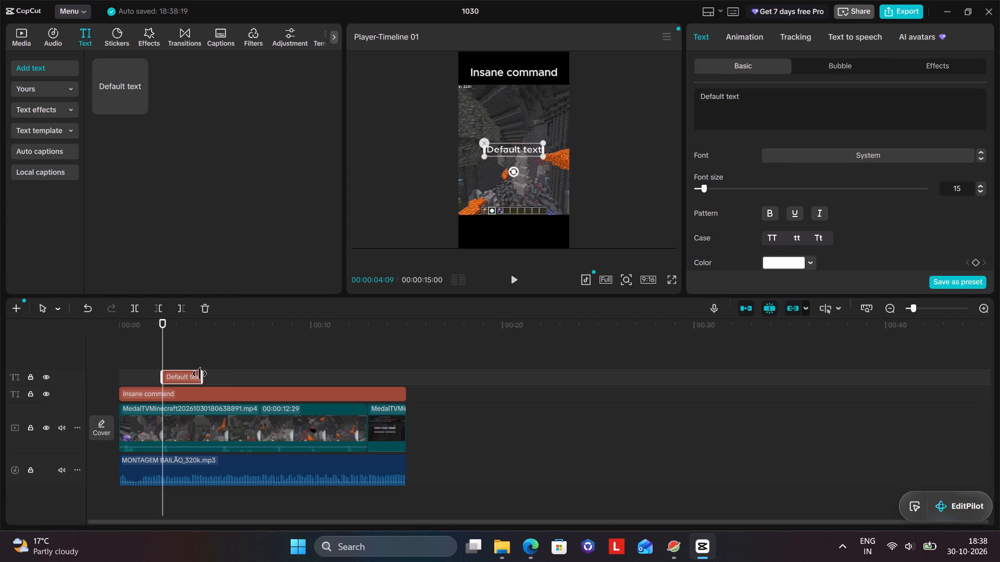
drag(199, 374, 184, 371)
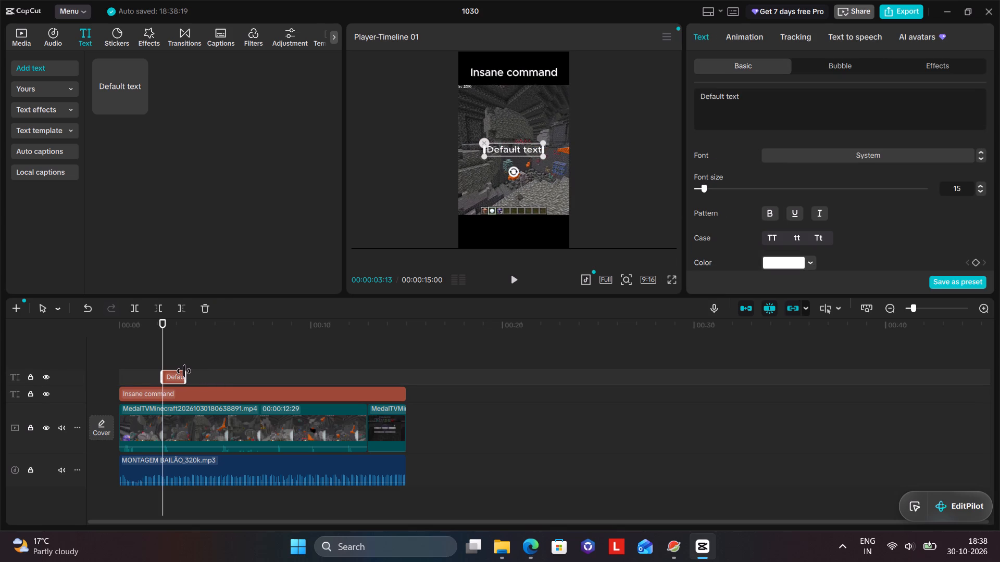
drag(184, 371, 185, 372)
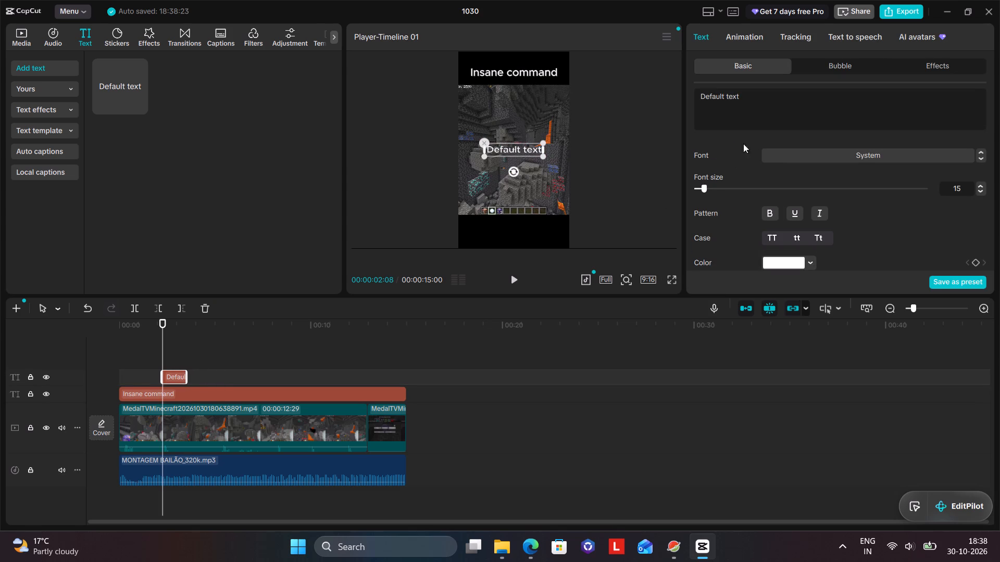
Replace the default text with "Wait for Command", checking the wording and capital C against the reference Short in Edge.
click(772, 106)
key(ctrl+a)
key(BackSpace)
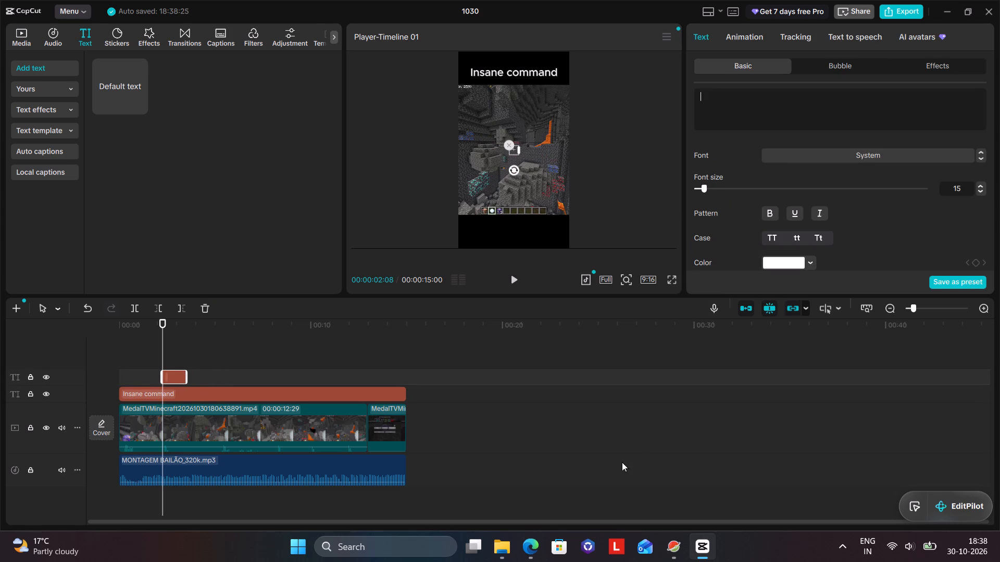
click(524, 541)
click(524, 541)
text(Wait for command)
click(517, 561)
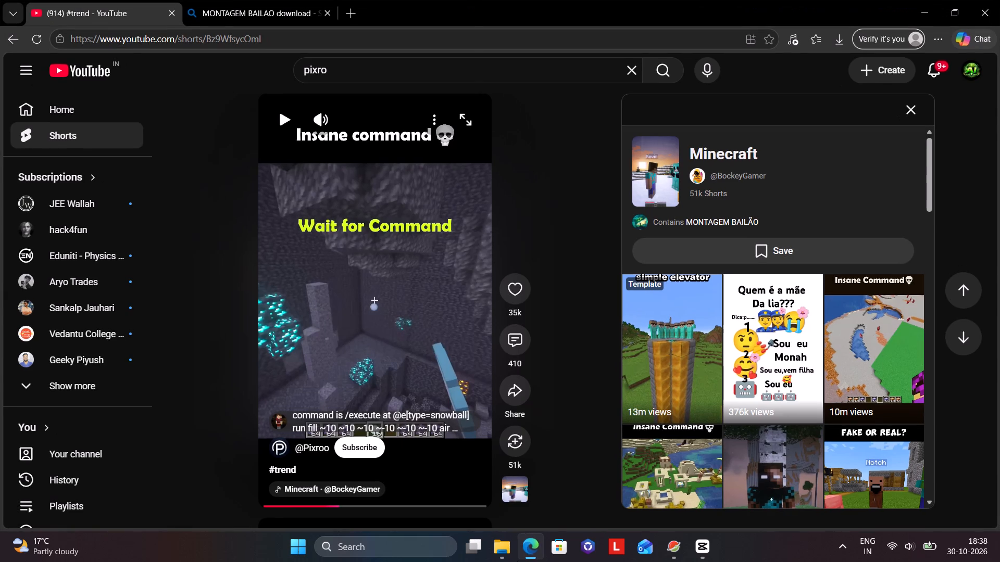
click(517, 561)
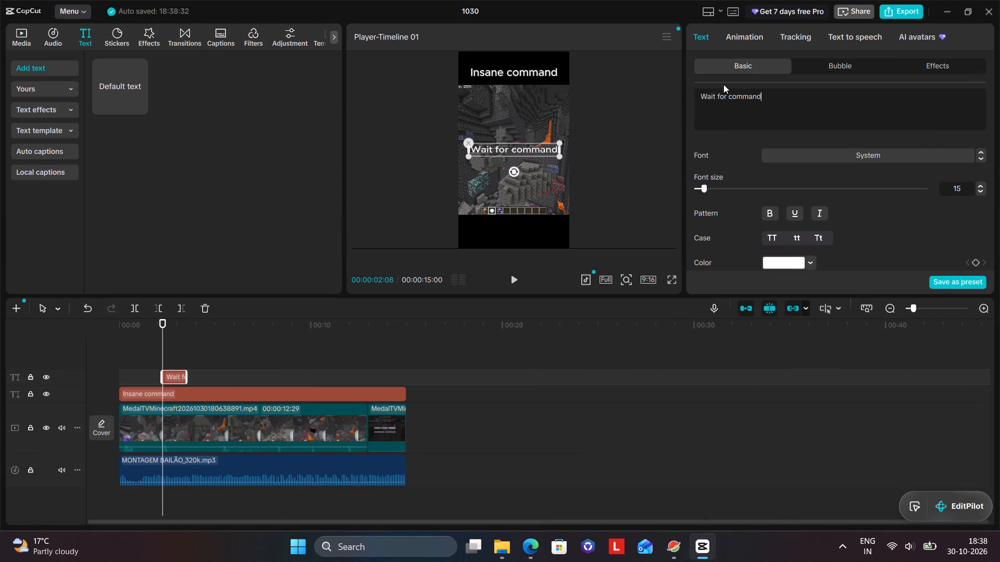
click(733, 96)
click(733, 96)
key(BackSpace)
key(shift+c)
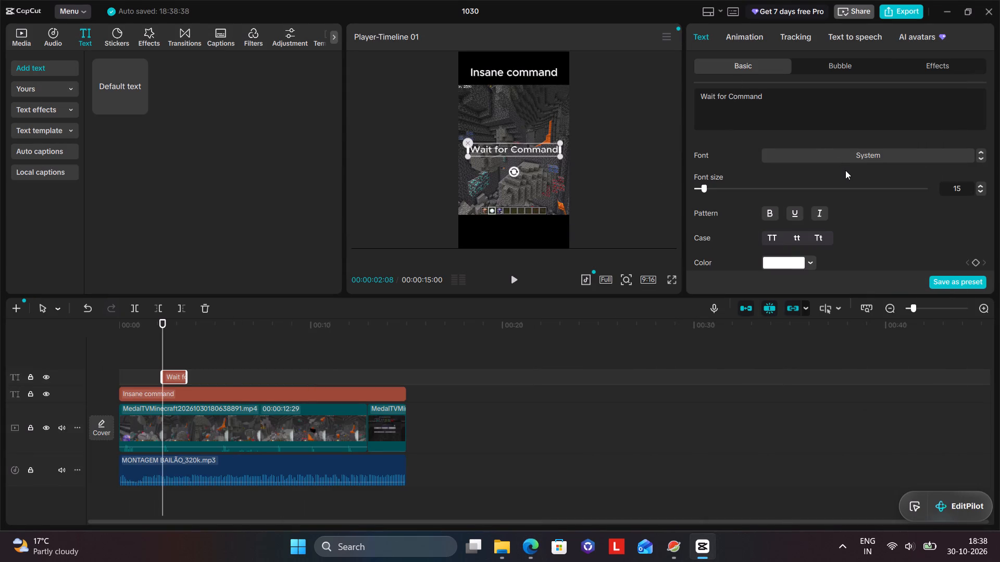
scroll(845, 170, up, 3)
Look through the "Wait for Command" caption's style settings and its list of available fonts.
scroll(877, 163, down, 2)
scroll(867, 217, down, 3)
scroll(861, 216, up, 1)
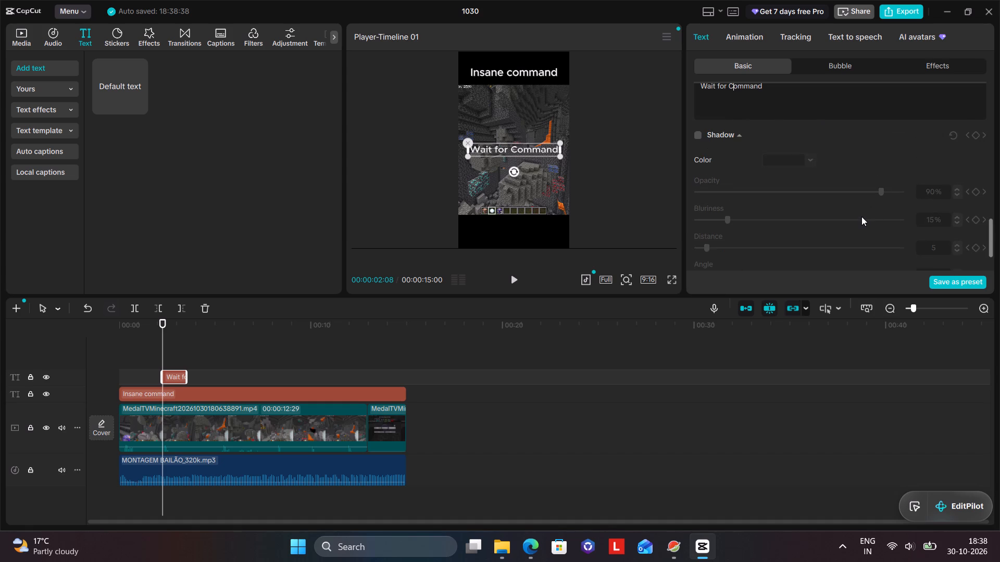
scroll(861, 216, up, 3)
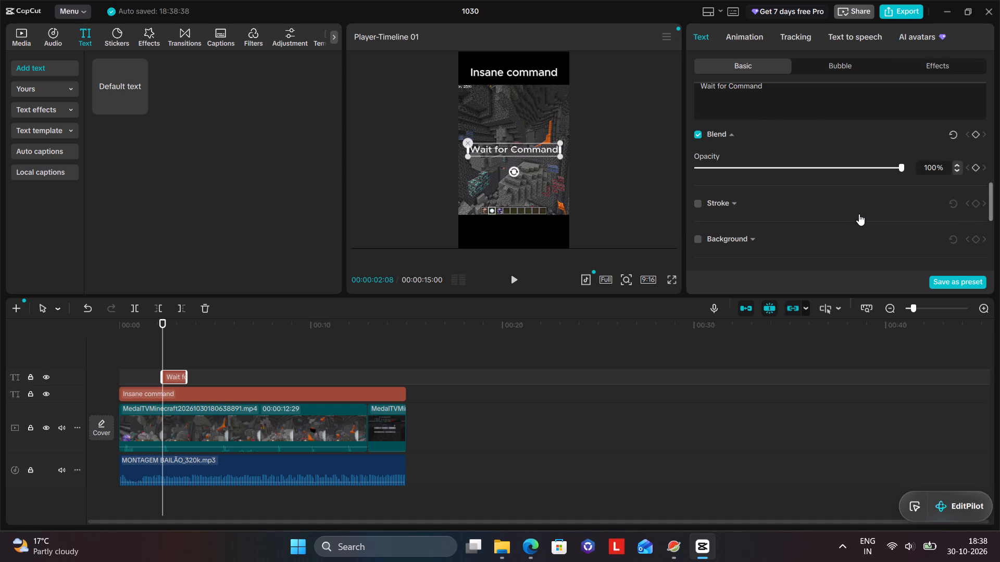
scroll(859, 214, up, 6)
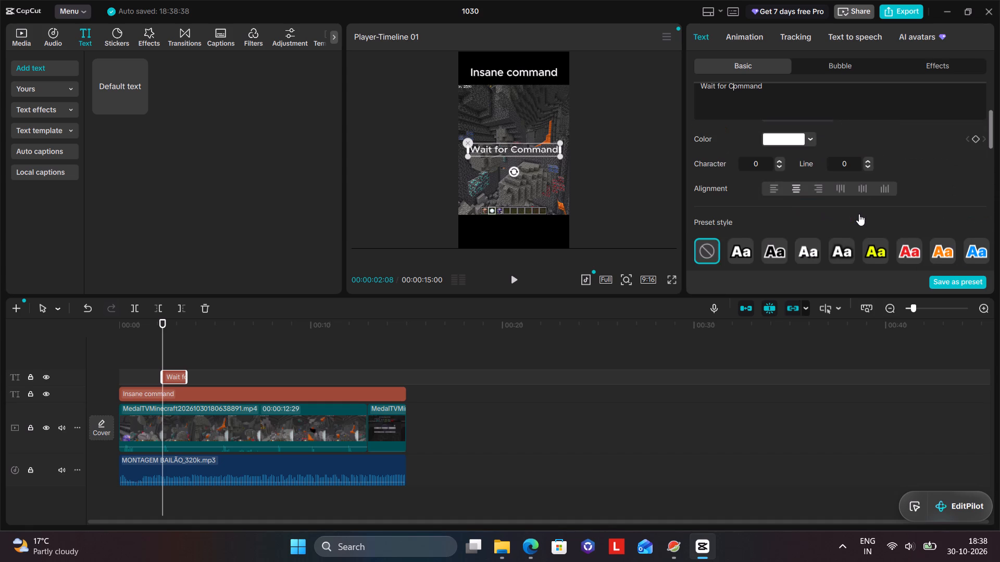
scroll(859, 214, up, 2)
click(890, 145)
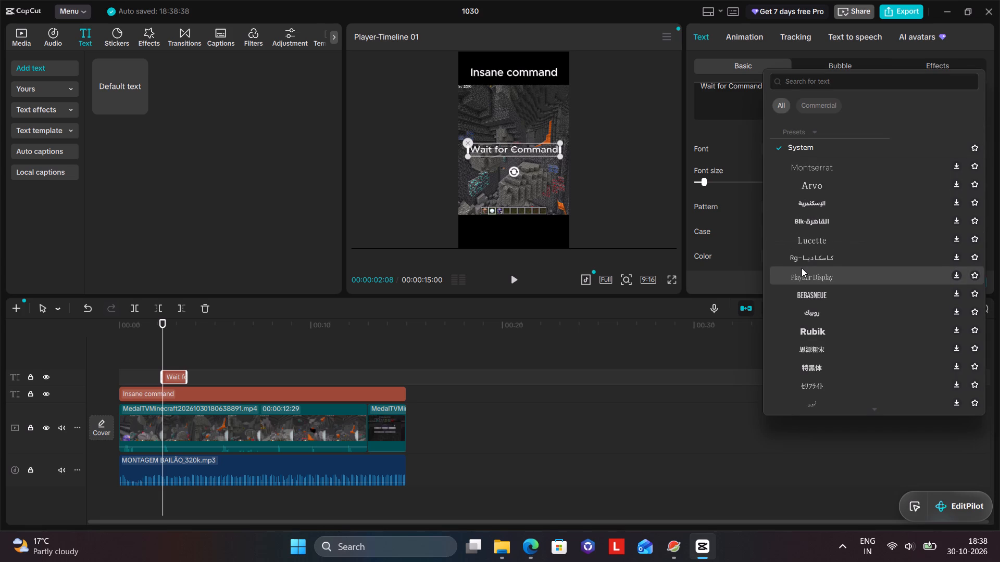
Try Montserrat on the "Insane command" title, and settle on Rubik as its font.
click(231, 392)
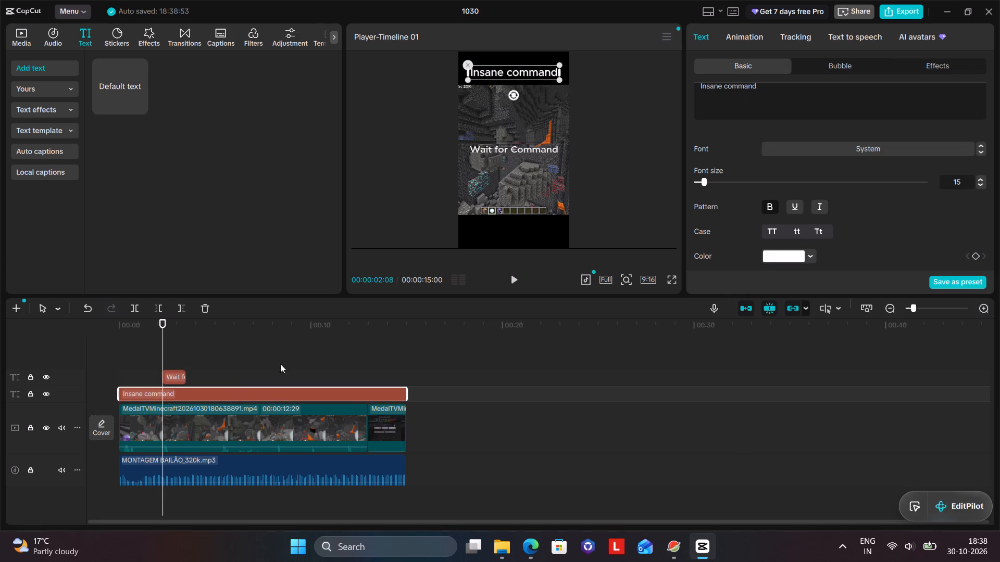
click(895, 148)
scroll(829, 165, up, 1)
click(829, 165)
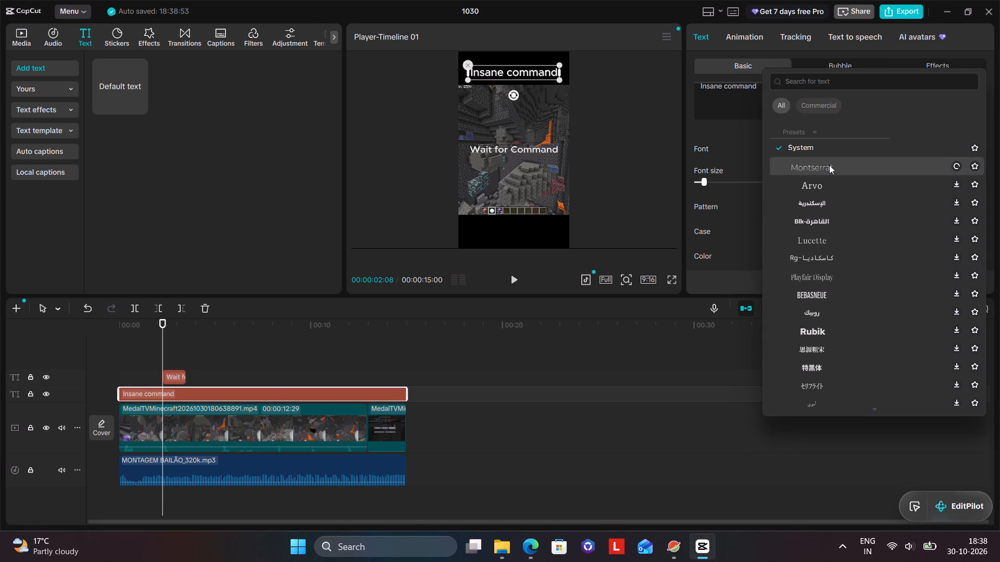
click(835, 188)
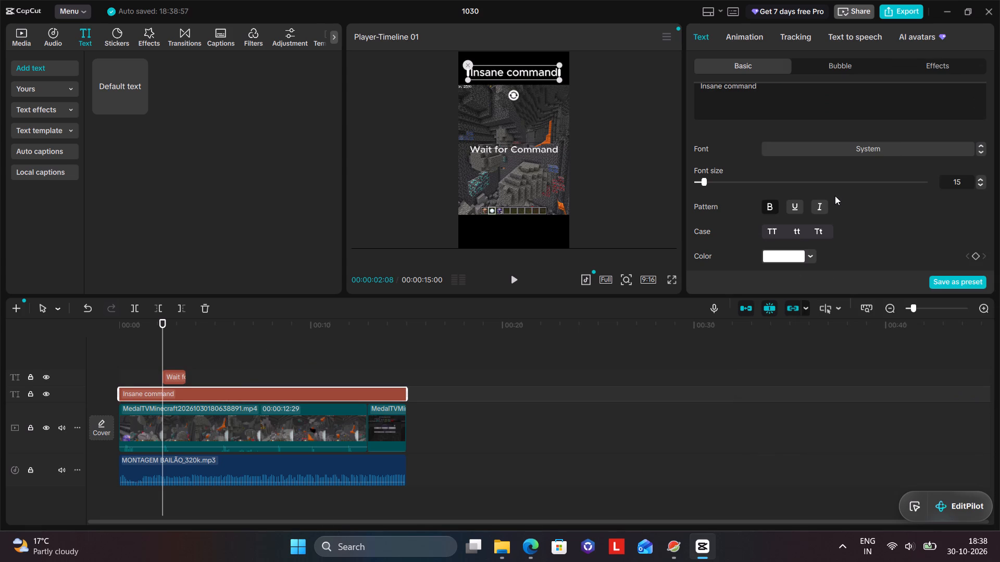
click(834, 149)
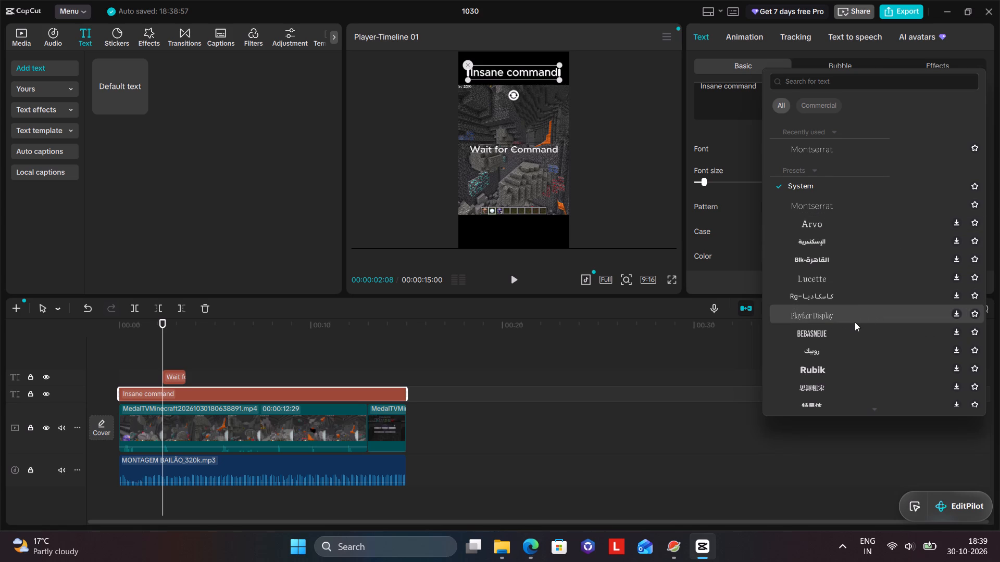
scroll(855, 322, down, 1)
click(955, 309)
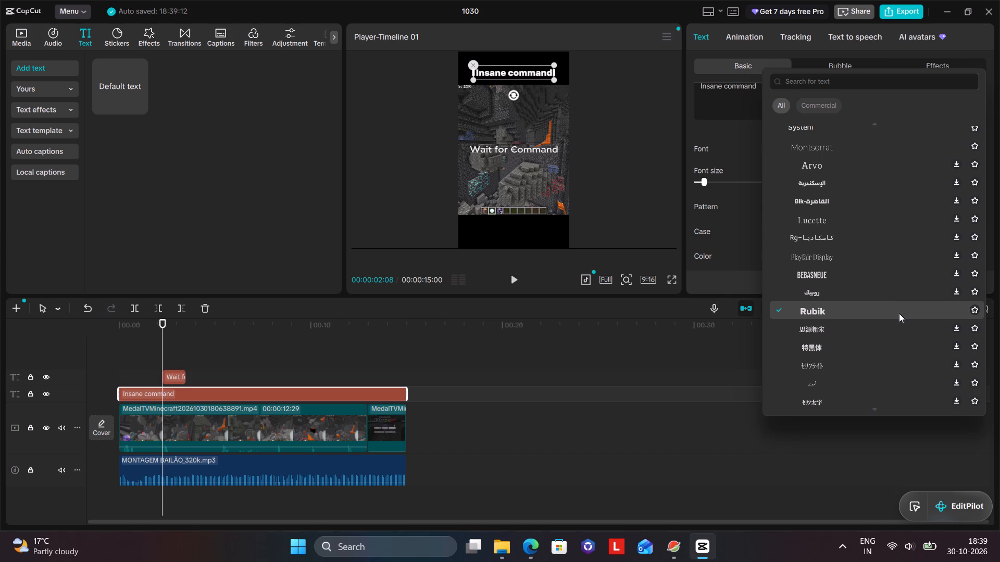
Browse more fonts for the "Insane command" title, including a font search for "minecraft".
scroll(899, 313, down, 2)
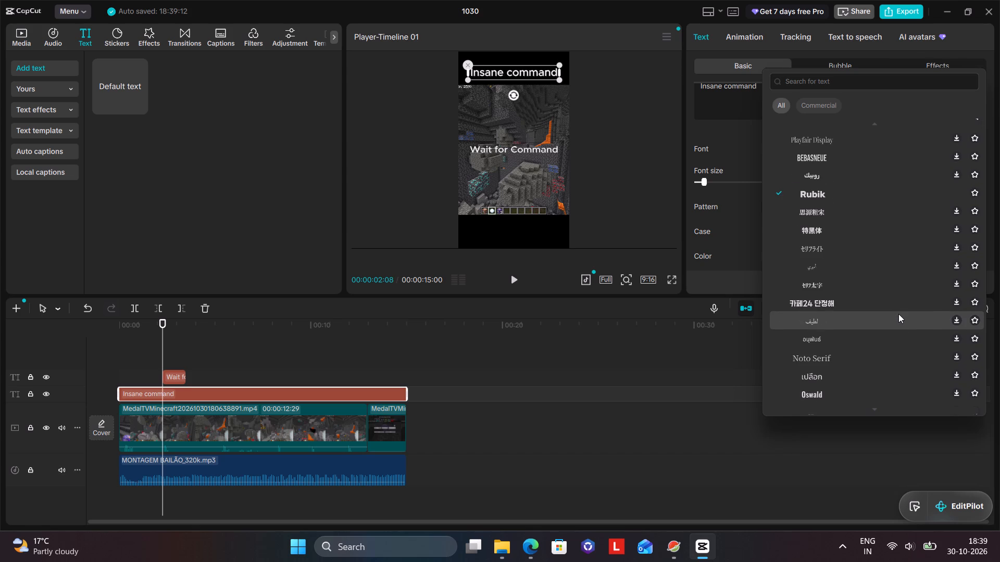
scroll(898, 314, down, 4)
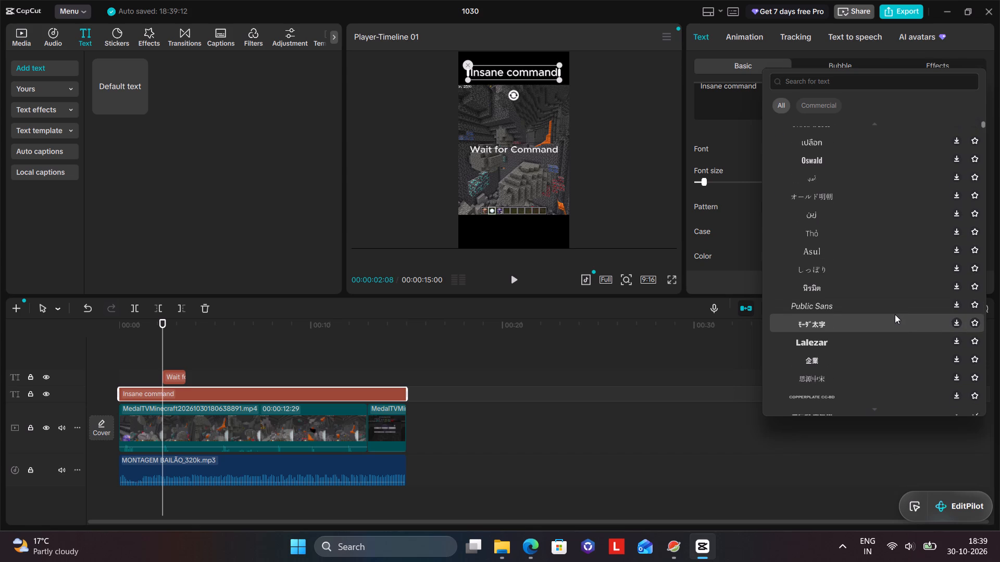
scroll(895, 314, down, 1)
click(839, 81)
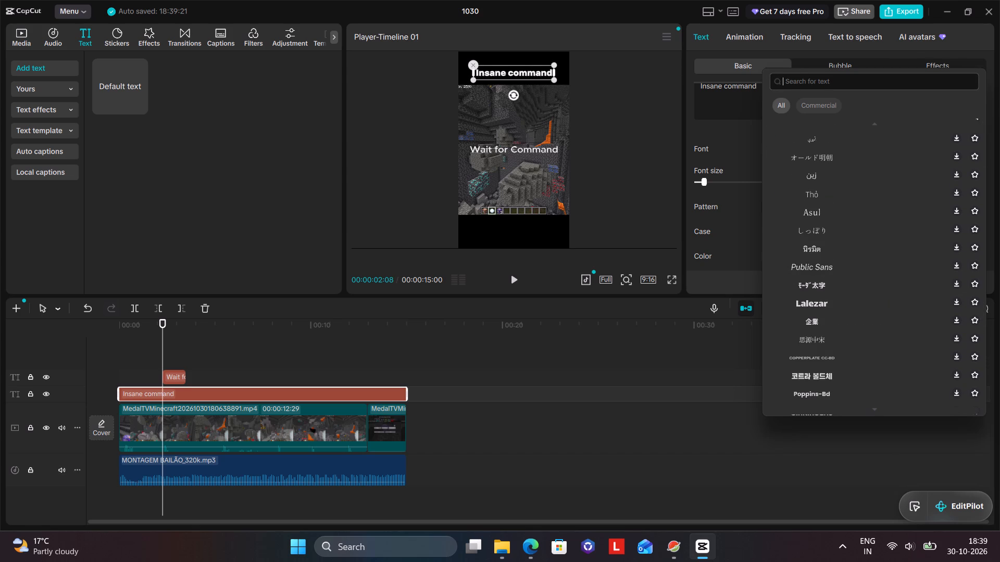
text(mine)
text(craft)
key(Return)
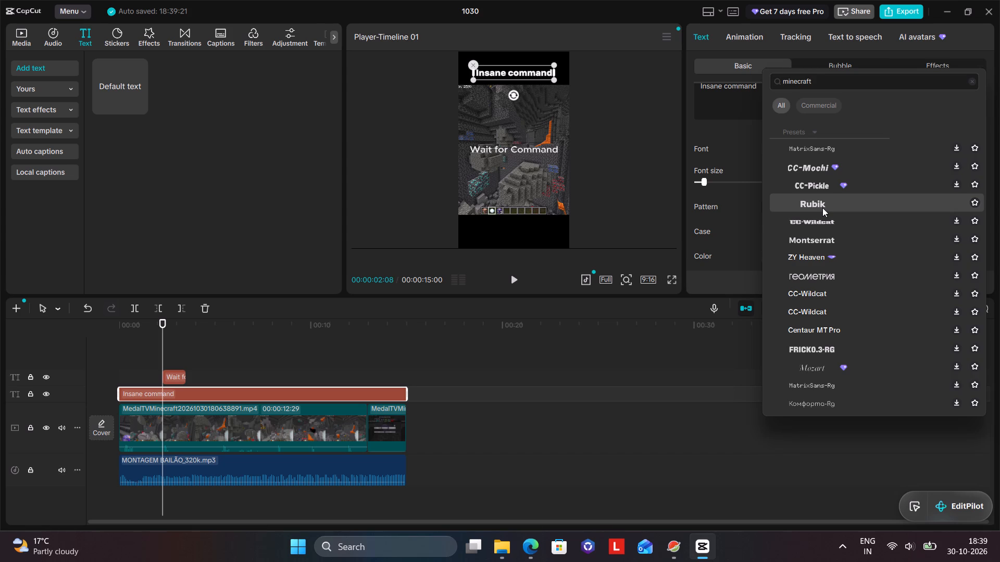
scroll(822, 208, down, 2)
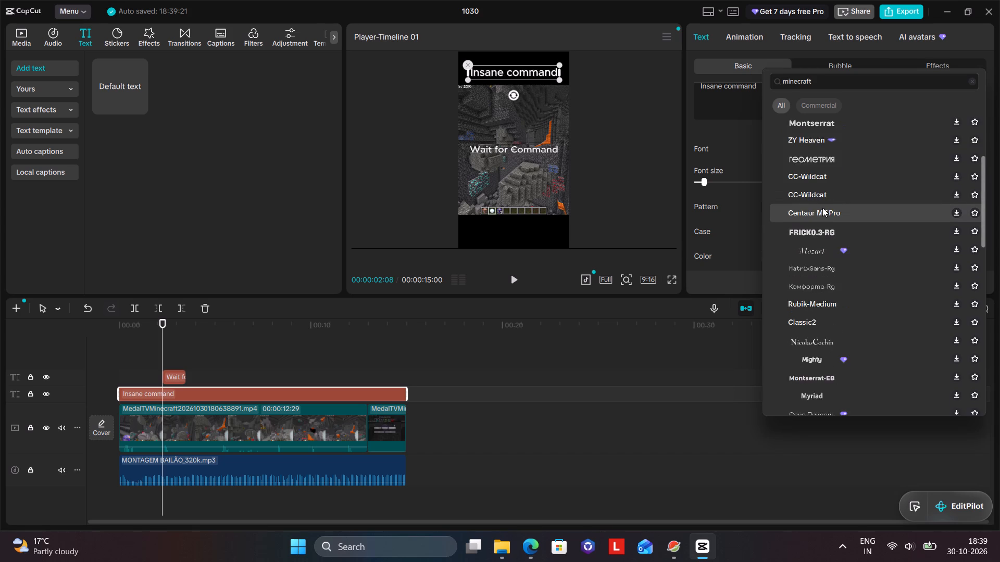
scroll(822, 208, down, 5)
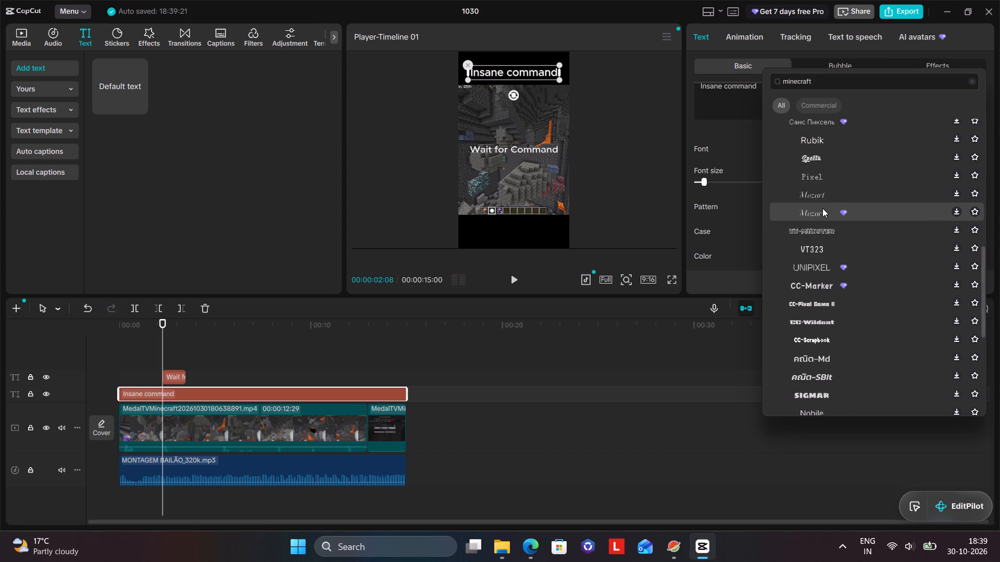
scroll(822, 208, down, 2)
scroll(822, 208, up, 2)
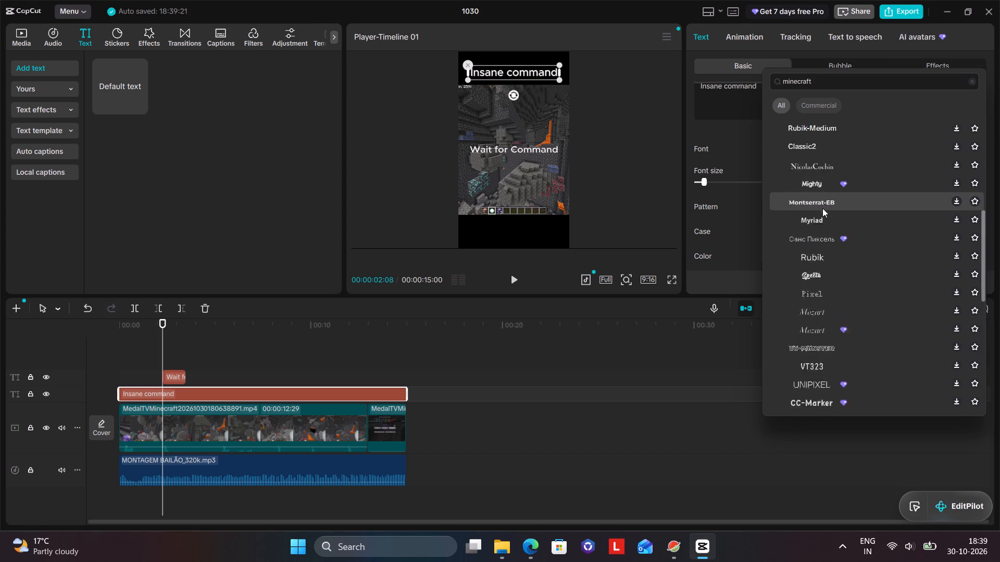
scroll(822, 208, up, 12)
click(822, 208)
Move the "Wait for Command" caption up to about one third down the frame, keeping it centred horizontally.
click(507, 150)
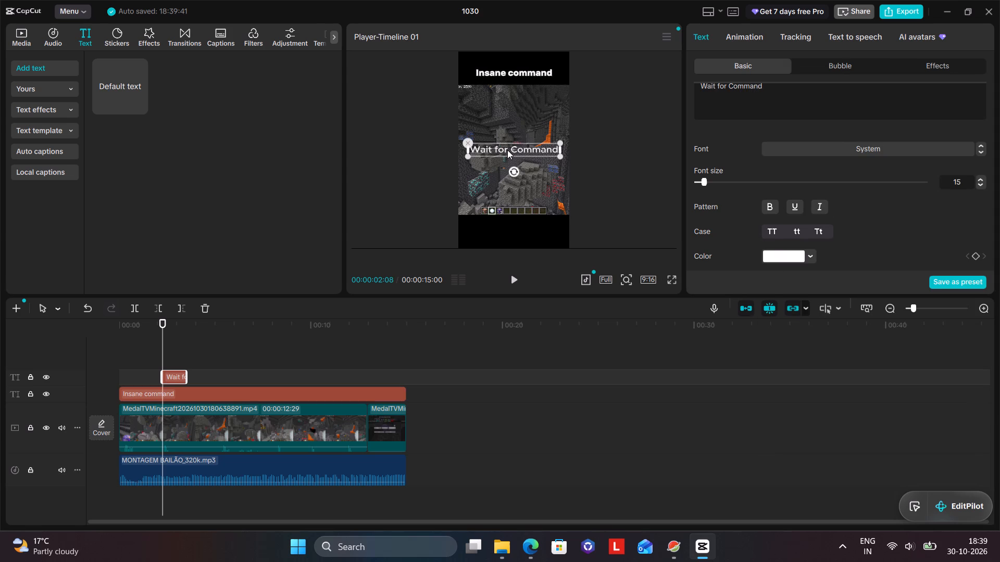
drag(507, 150, 507, 135)
drag(521, 150, 520, 123)
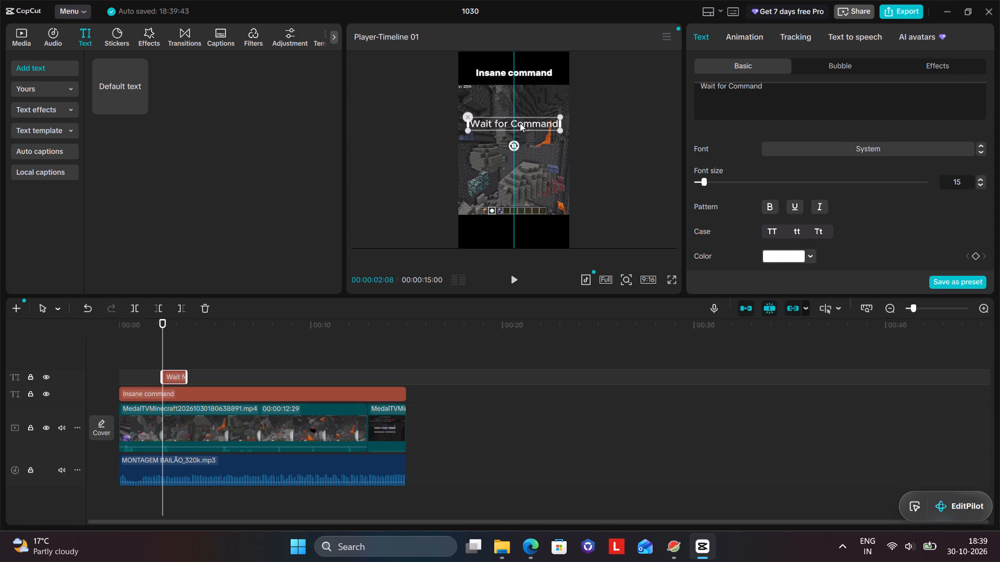
drag(520, 123, 519, 119)
Set the "Wait for Command" caption's text colour to golden yellow FFC300.
scroll(785, 195, down, 3)
scroll(781, 193, up, 2)
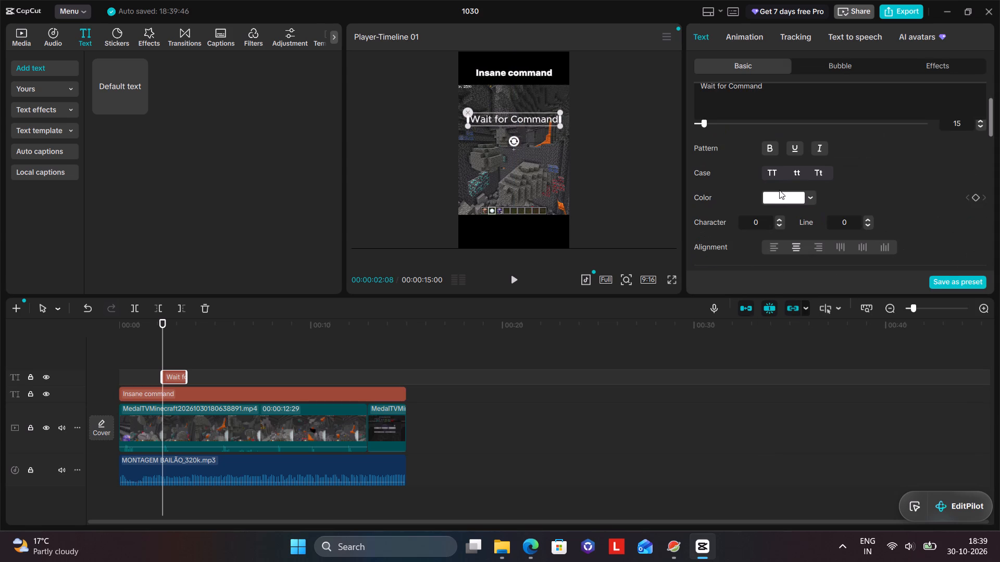
click(813, 194)
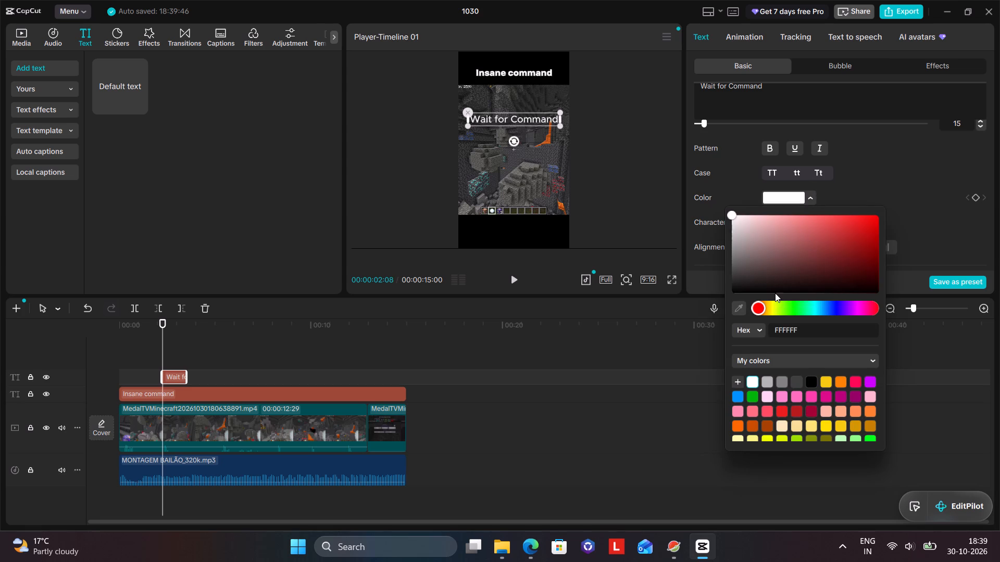
drag(765, 309, 775, 309)
drag(726, 245, 831, 223)
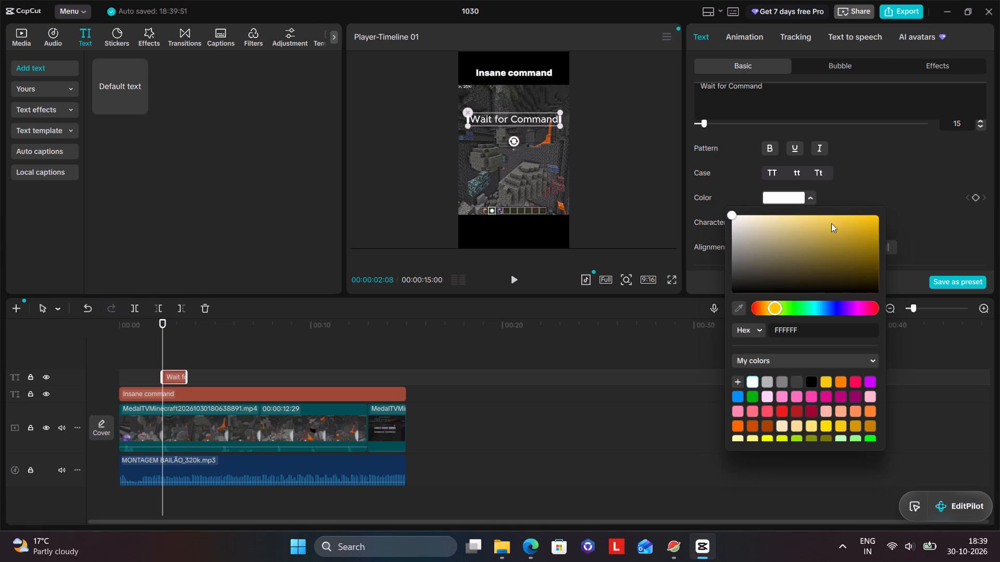
drag(831, 223, 878, 205)
drag(812, 248, 952, 178)
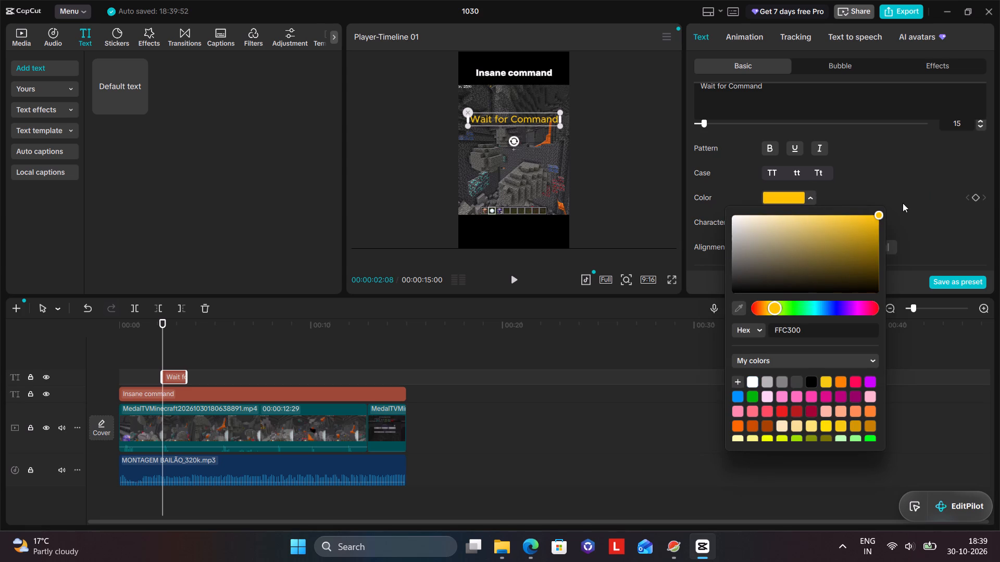
Make the "Wait for Command" caption bold.
click(773, 149)
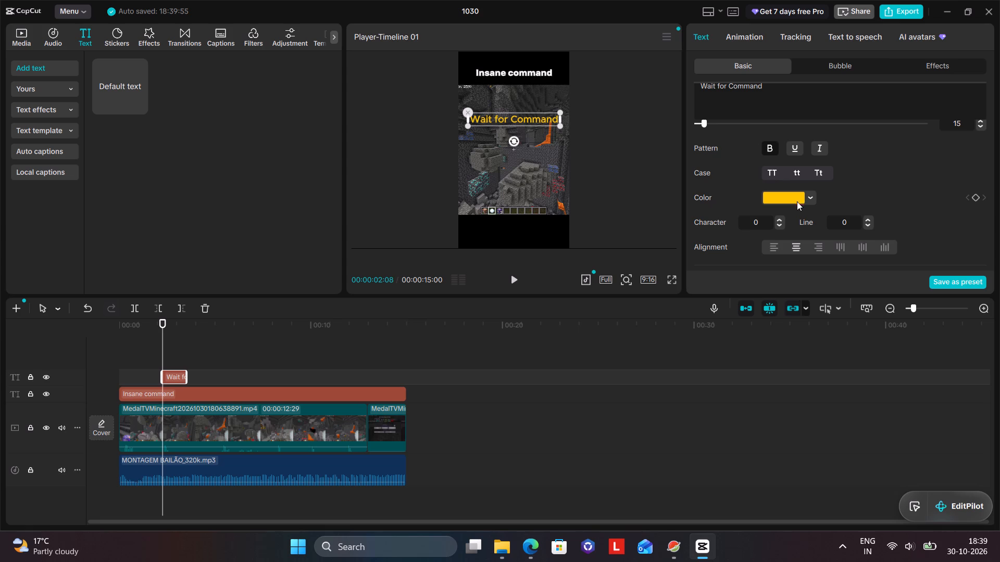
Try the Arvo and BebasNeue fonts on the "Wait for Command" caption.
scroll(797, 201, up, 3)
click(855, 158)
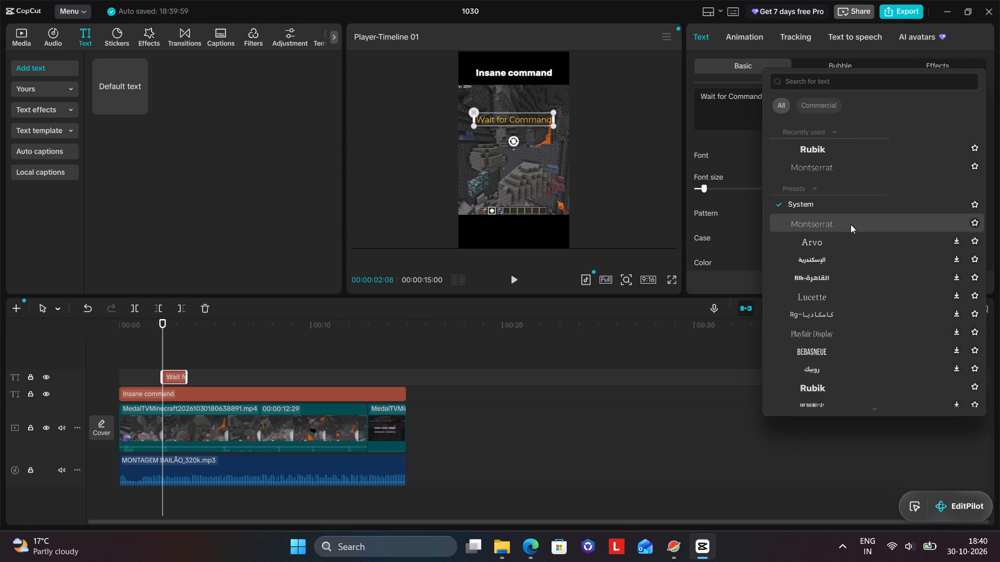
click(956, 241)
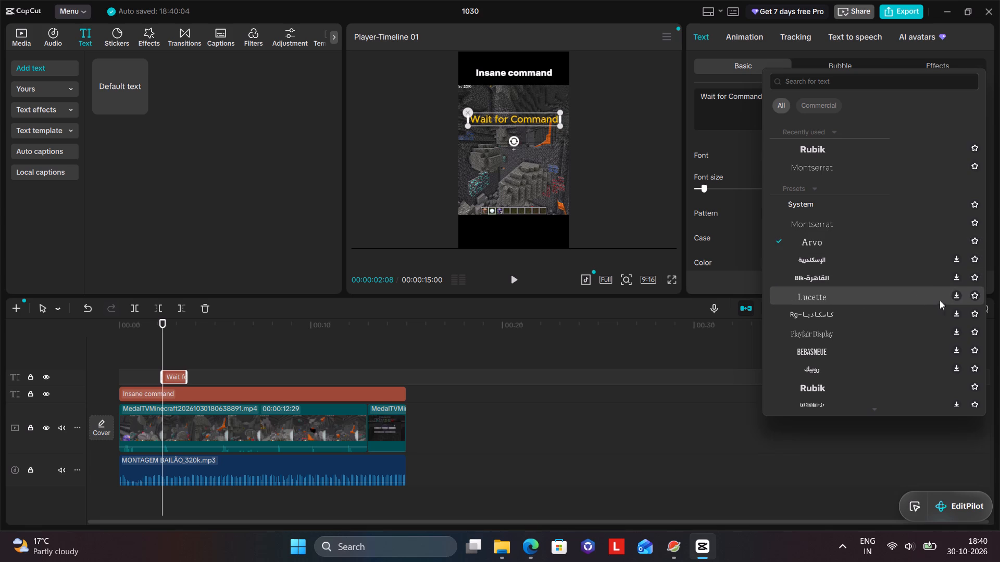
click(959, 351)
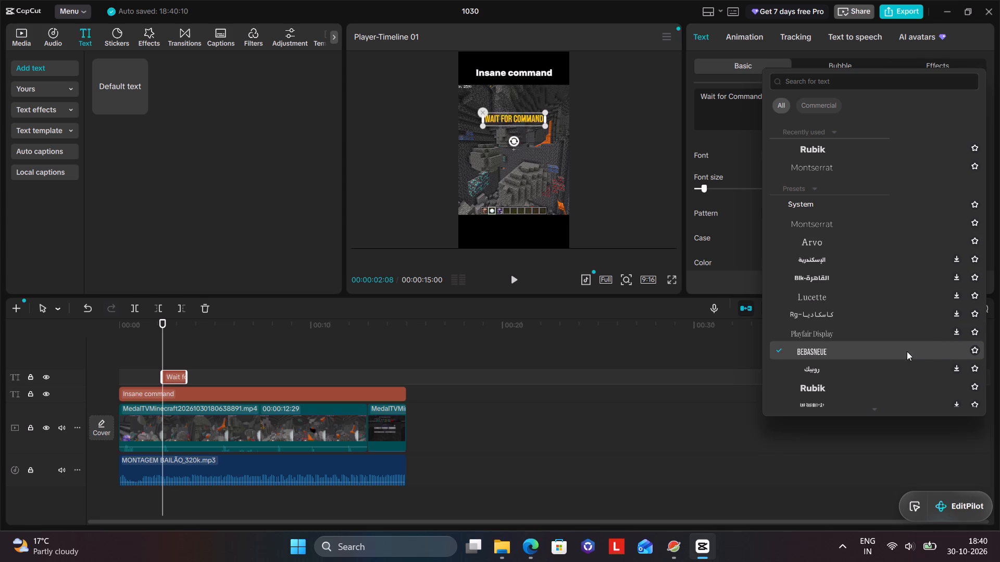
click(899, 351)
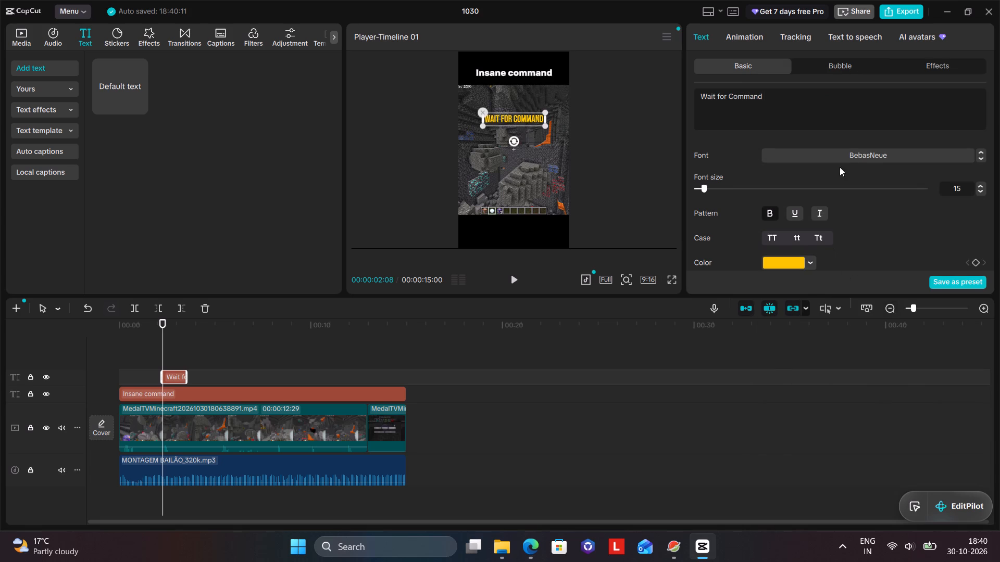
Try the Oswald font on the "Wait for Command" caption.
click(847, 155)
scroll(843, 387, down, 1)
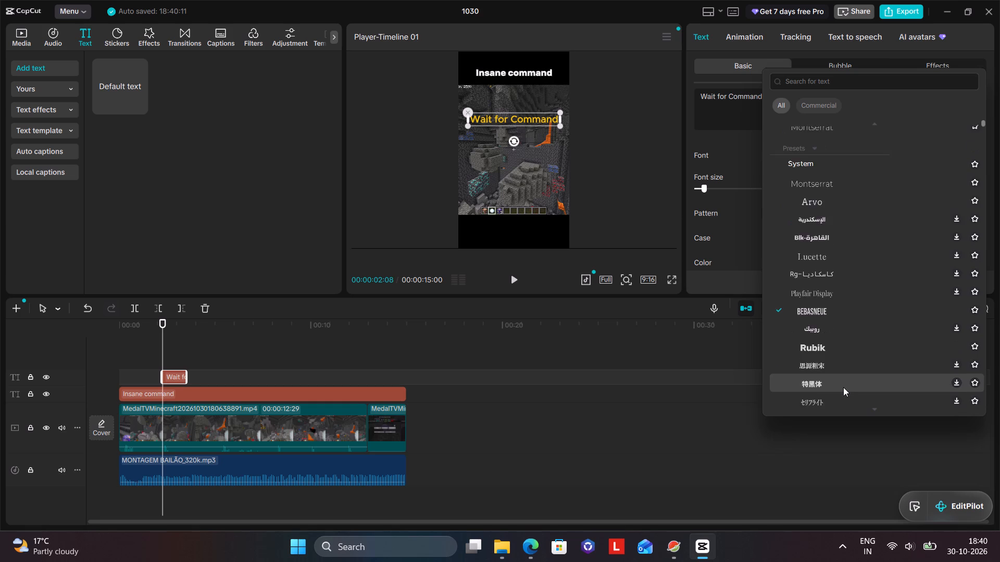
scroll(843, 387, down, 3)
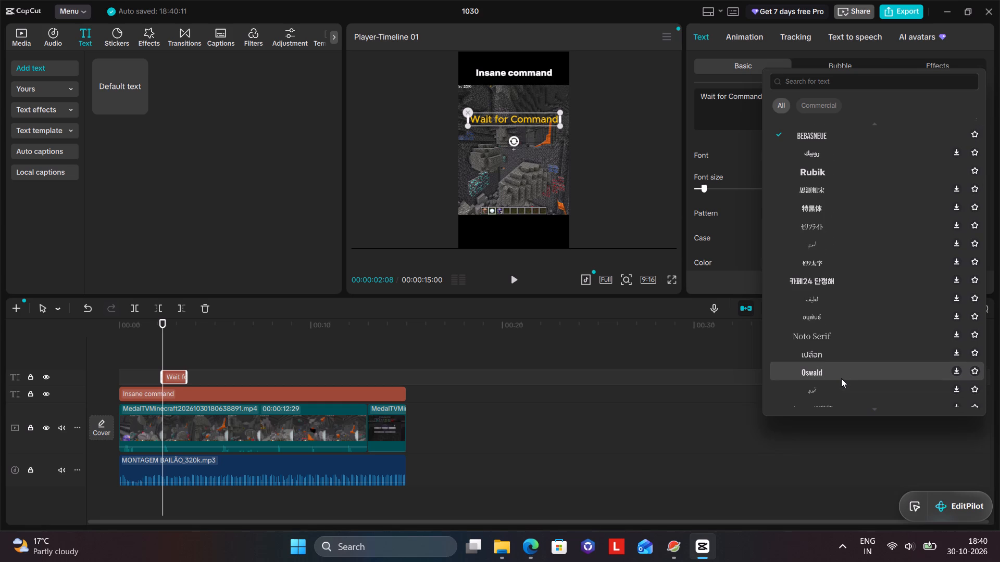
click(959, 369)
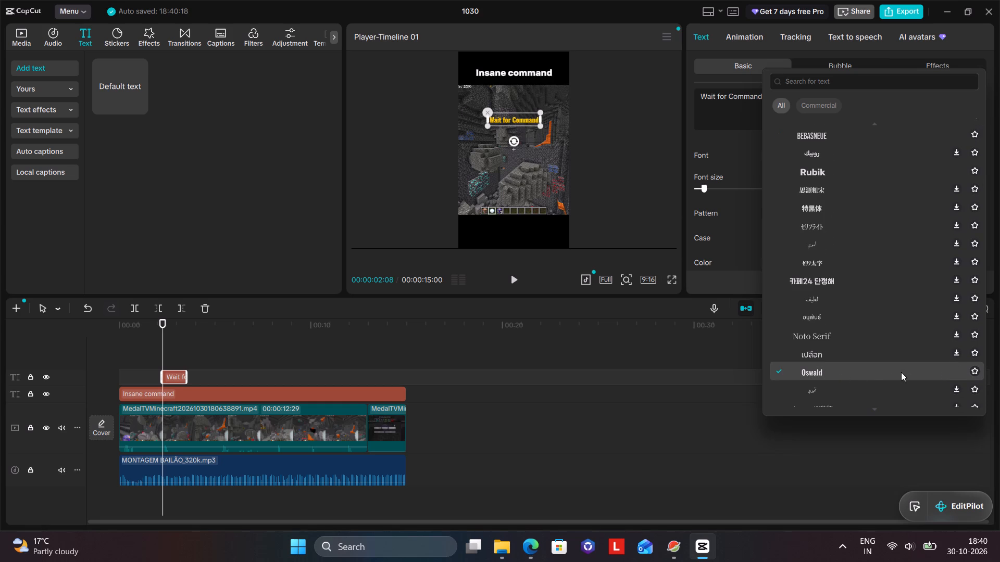
Set the "Wait for Command" caption's font to Lalezar.
scroll(881, 374, down, 2)
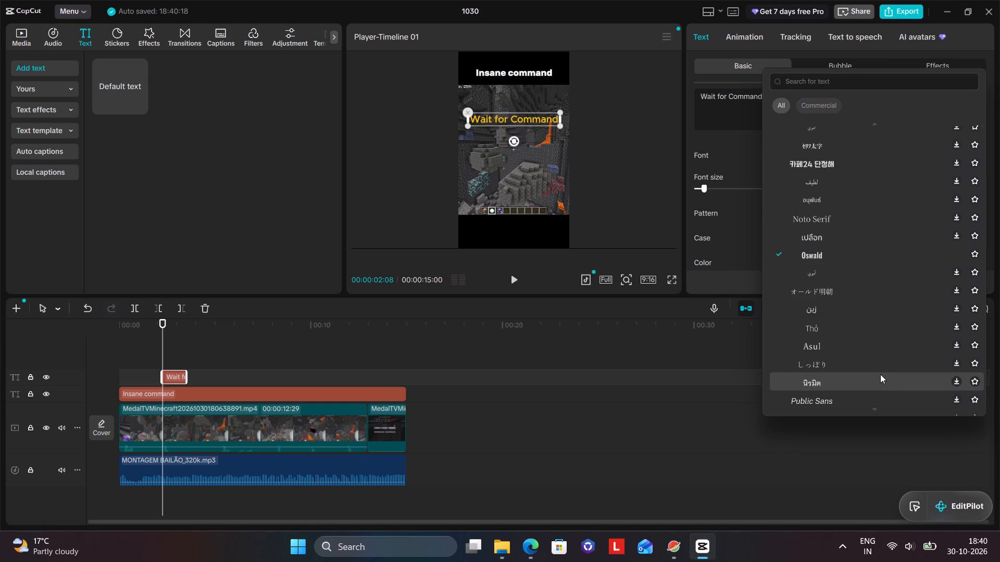
scroll(879, 374, down, 1)
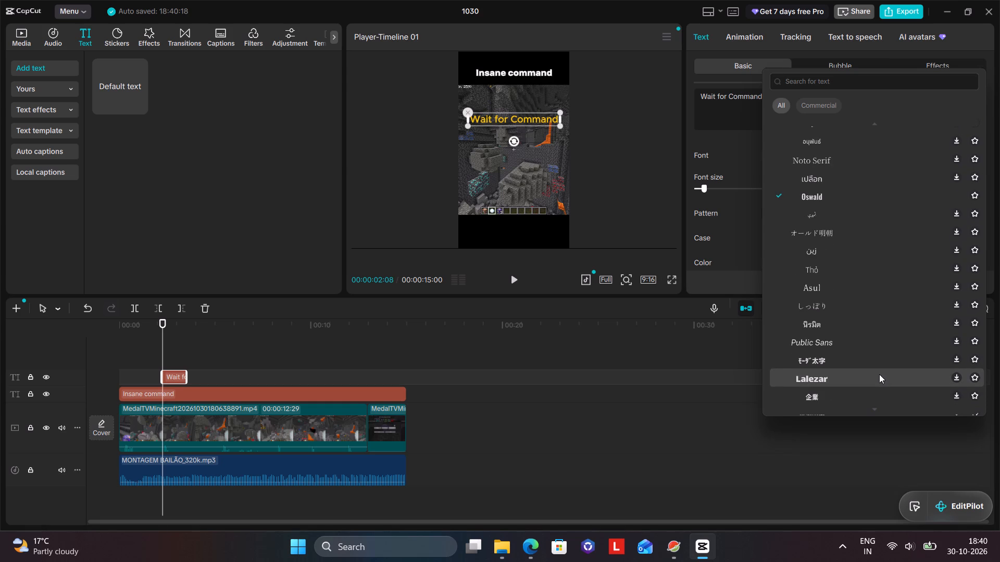
click(957, 377)
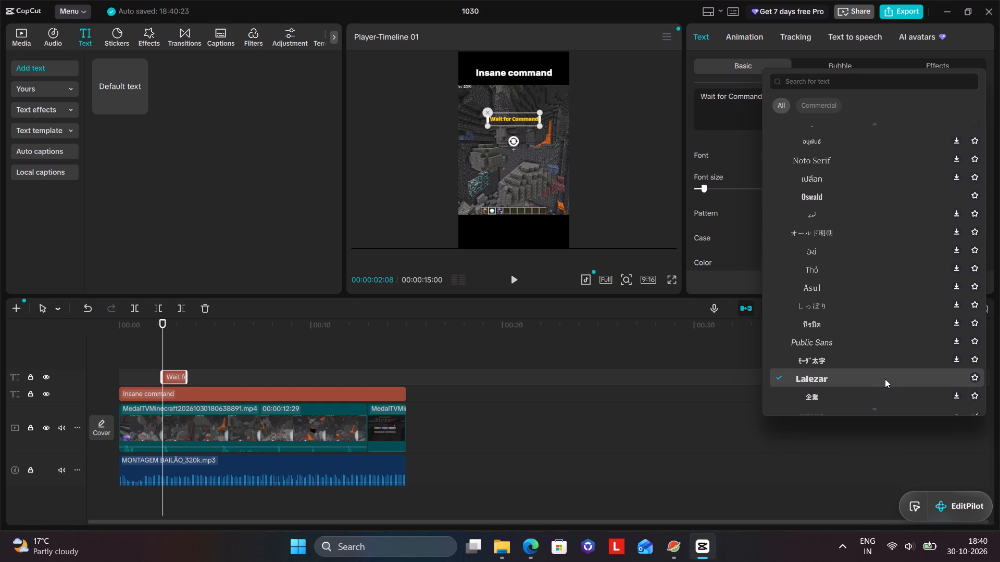
Enlarge the "Wait for Command" caption to span most of the frame's width and place it across the upper part of the gameplay.
click(881, 379)
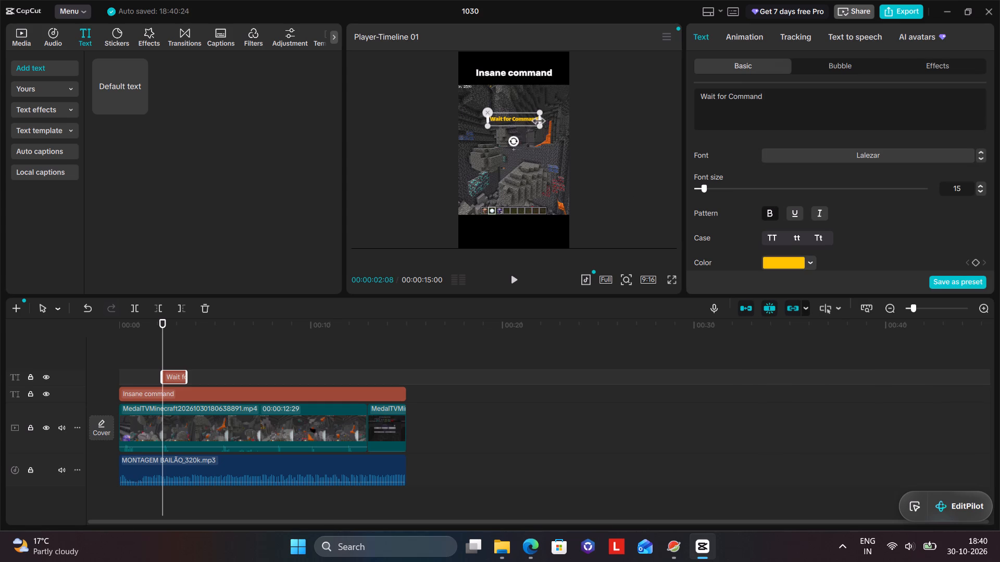
drag(535, 128, 552, 139)
drag(520, 124, 515, 121)
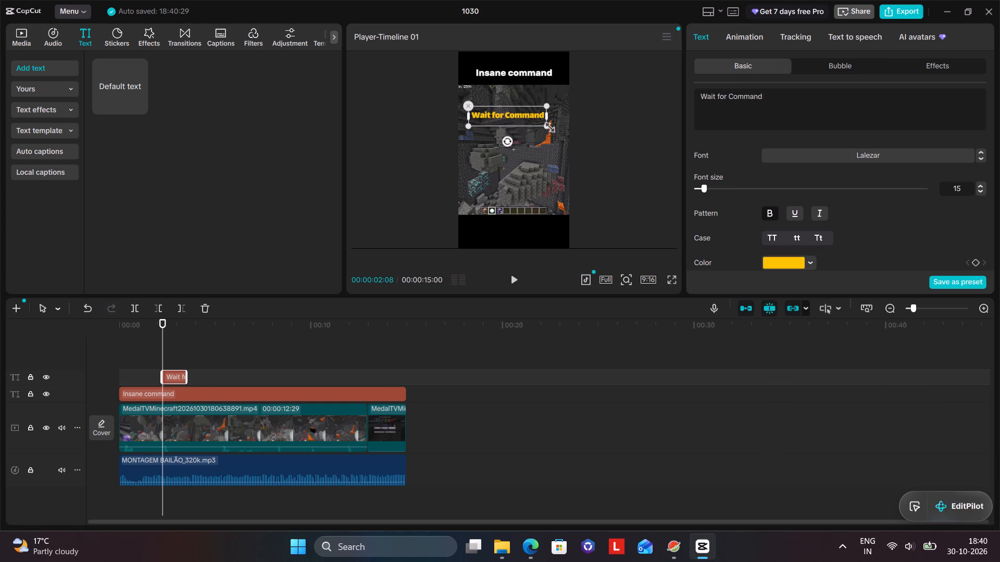
drag(545, 126, 549, 131)
drag(517, 122, 524, 124)
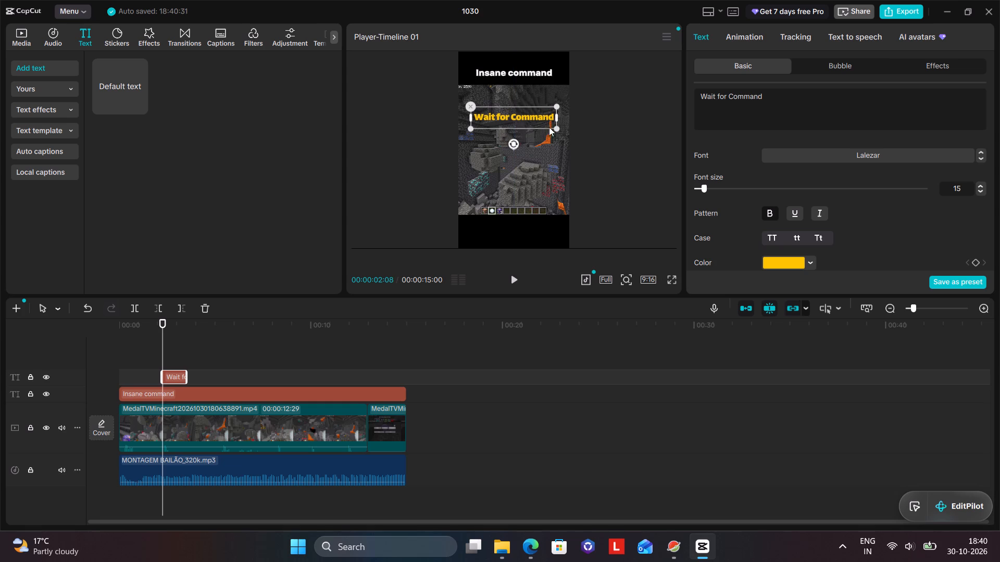
click(554, 131)
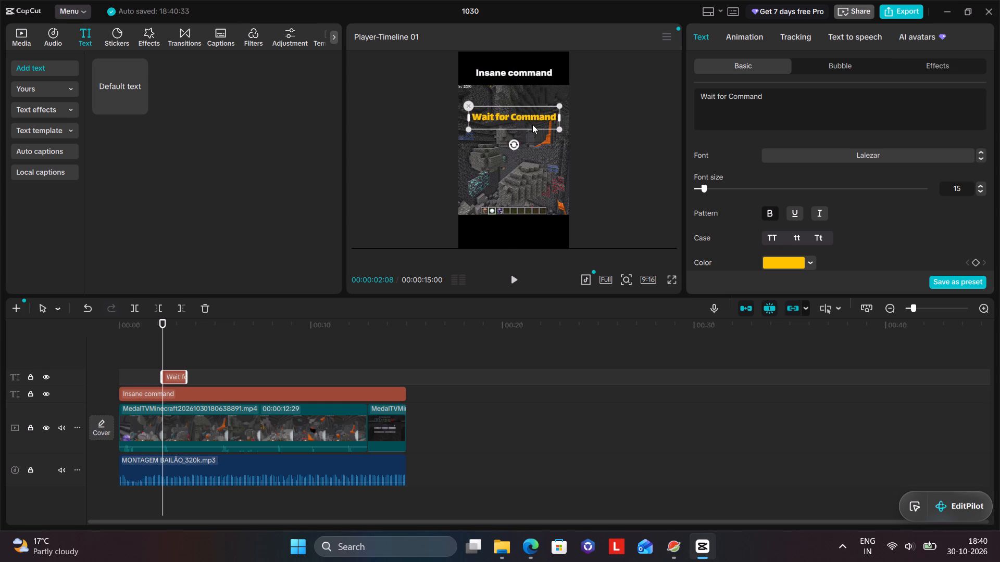
drag(532, 124, 527, 127)
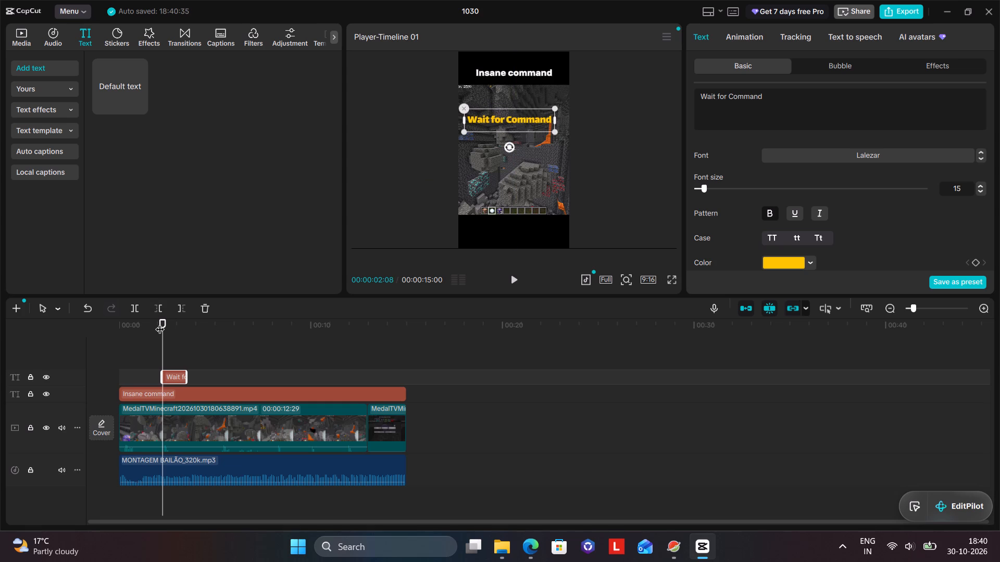
Play the opening seconds and move the "Insane command" title slightly higher in the black band.
drag(160, 323, 64, 335)
key(space)
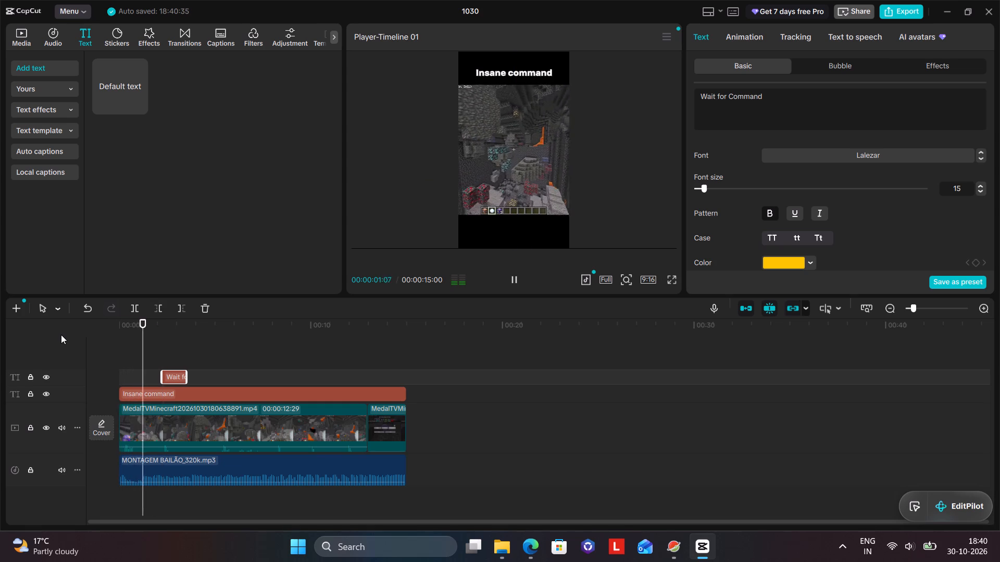
click(505, 73)
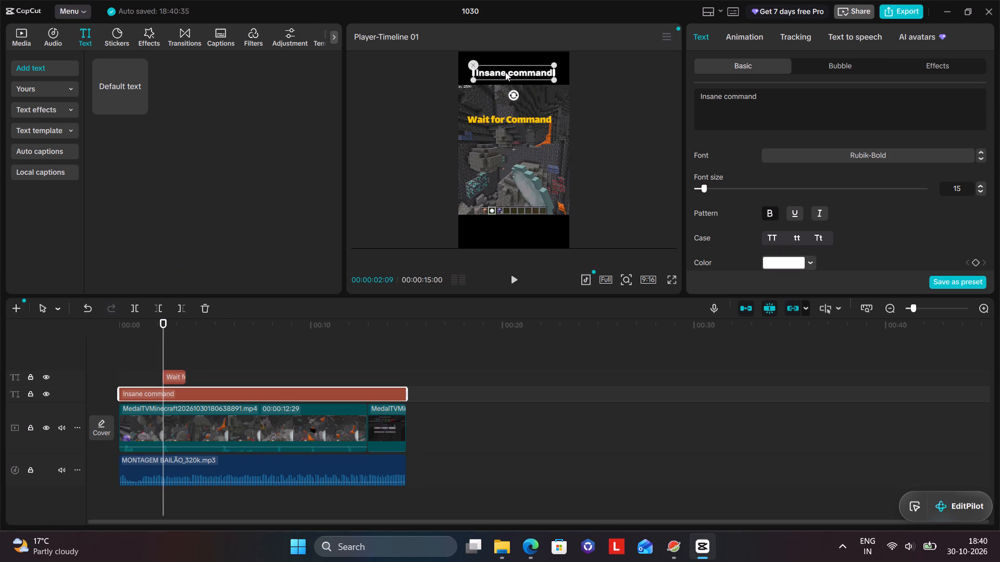
Play the edit from the beginning to review the title and the "Wait for Command" caption.
drag(165, 324, 0, 321)
key(space)
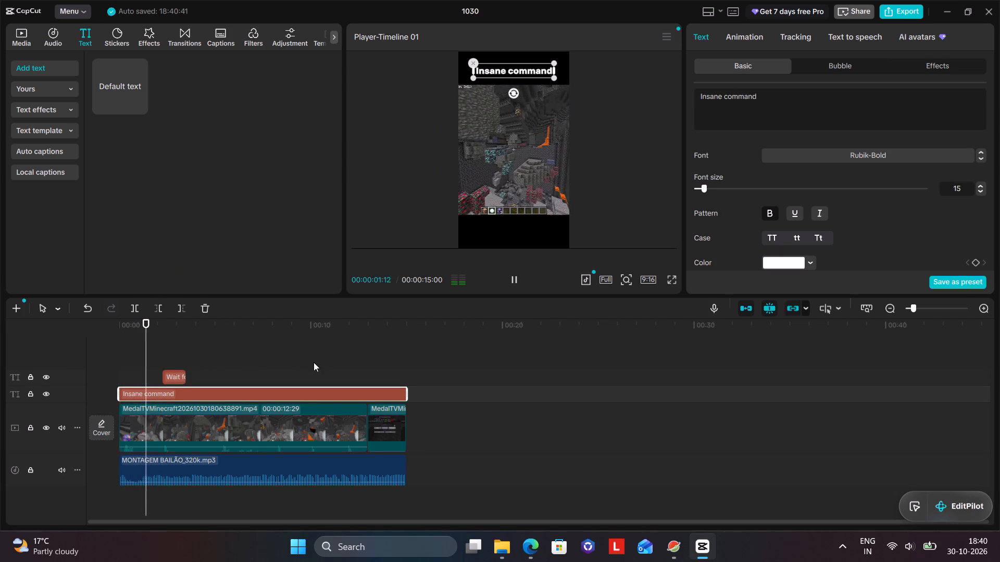
click(314, 360)
drag(316, 321, 0, 319)
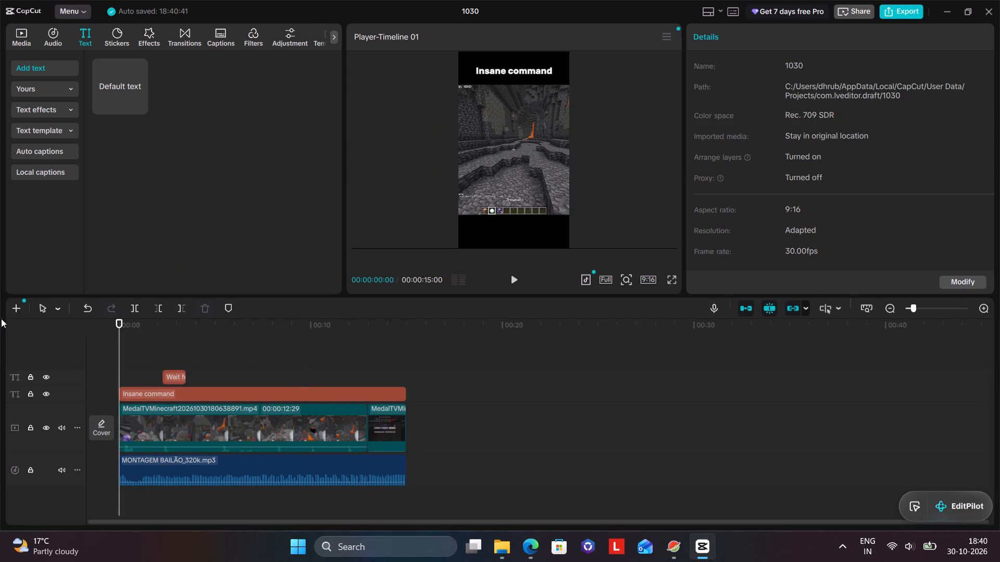
key(space)
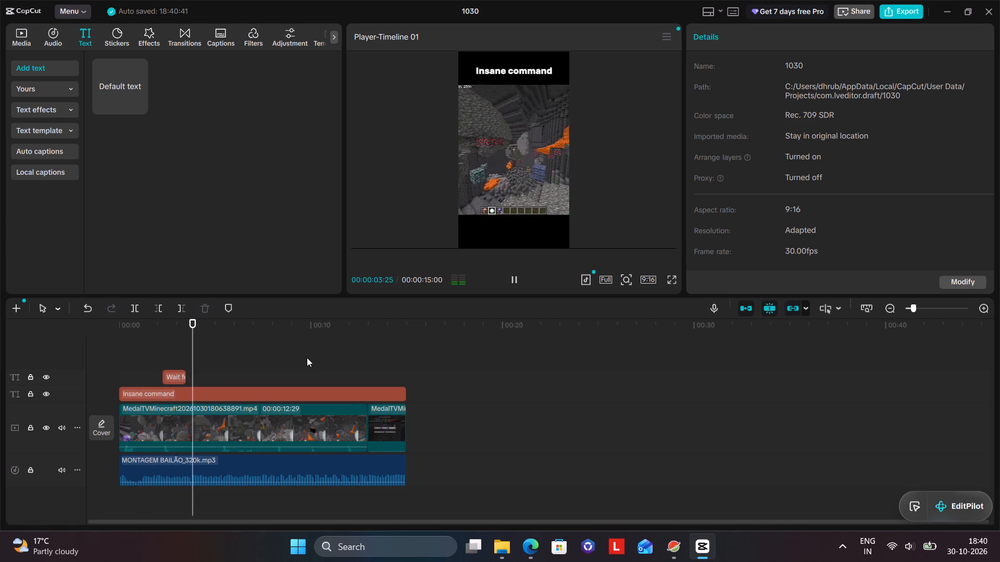
key(space)
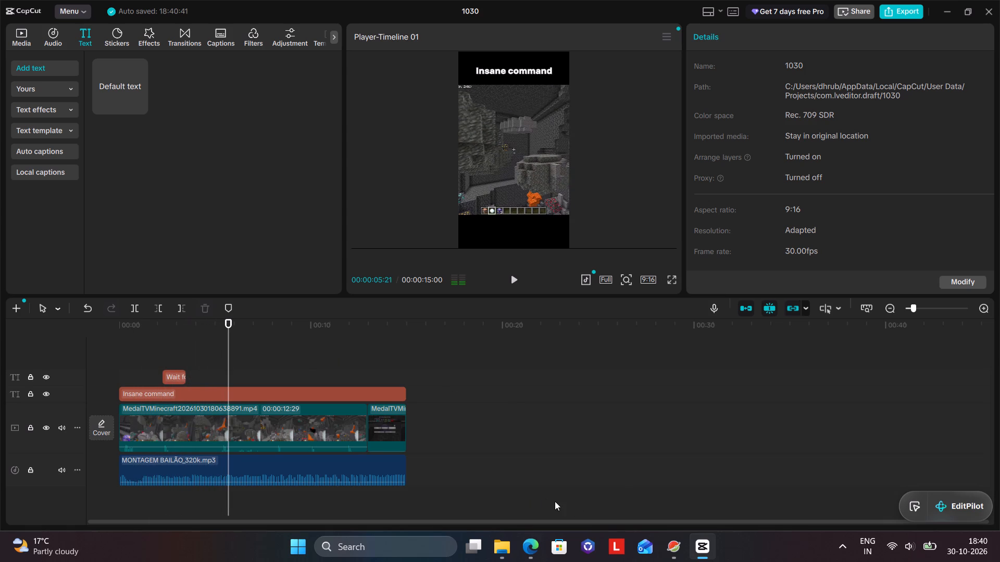
Compare the reference Short in Edge with the CapCut edit by playing both through to their closing command screens.
click(524, 556)
key(space)
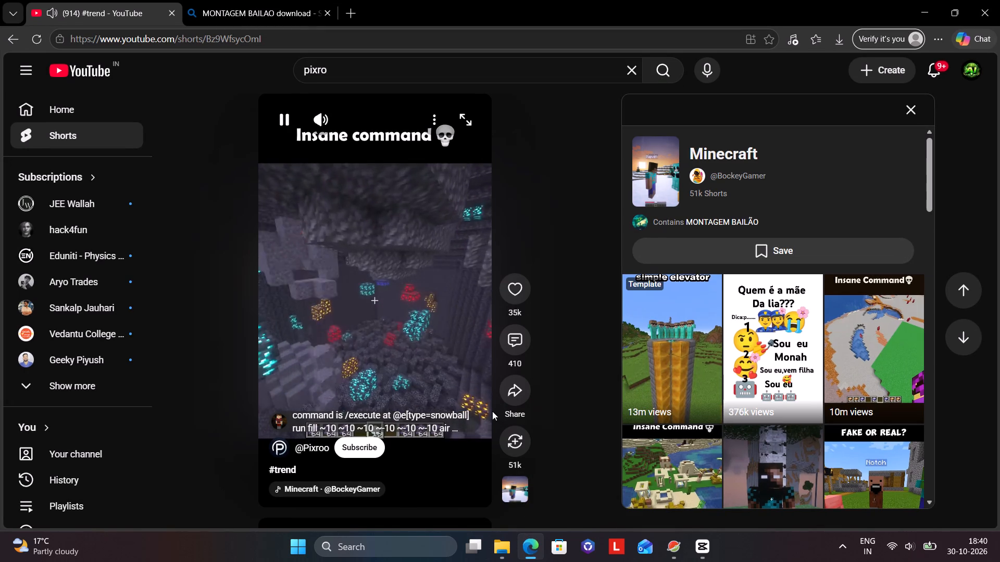
key(space)
click(715, 551)
key(space)
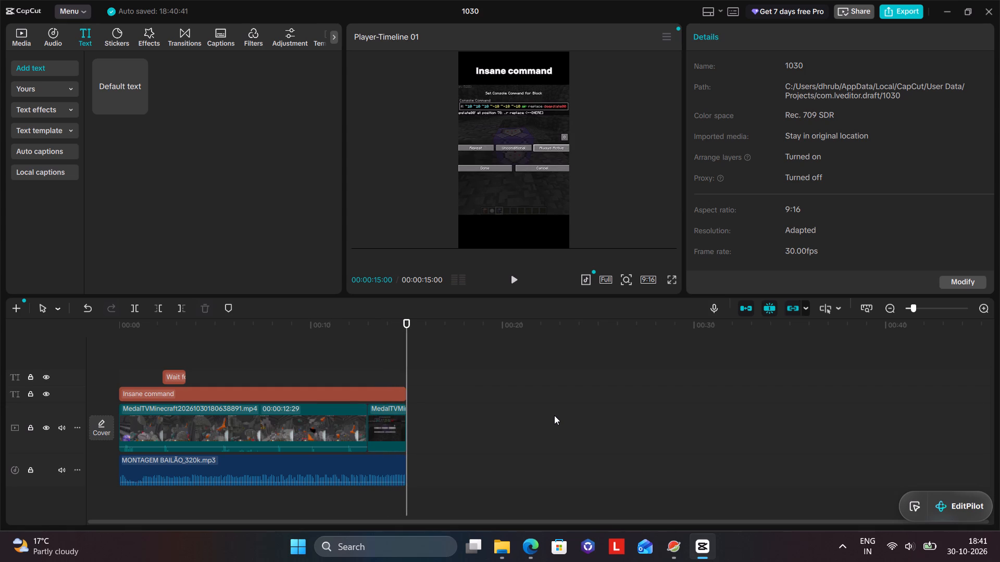
click(529, 545)
key(space)
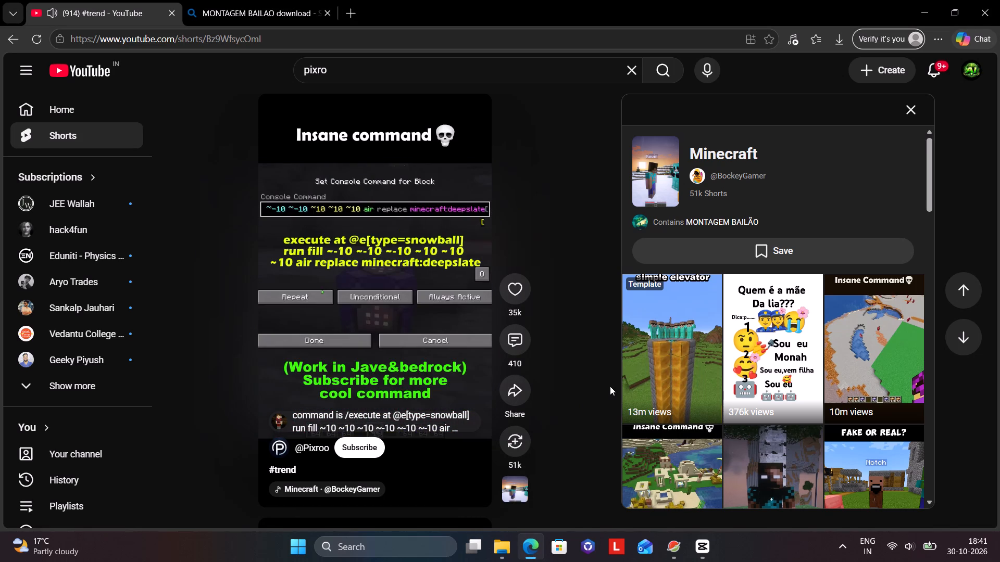
key(space)
click(715, 537)
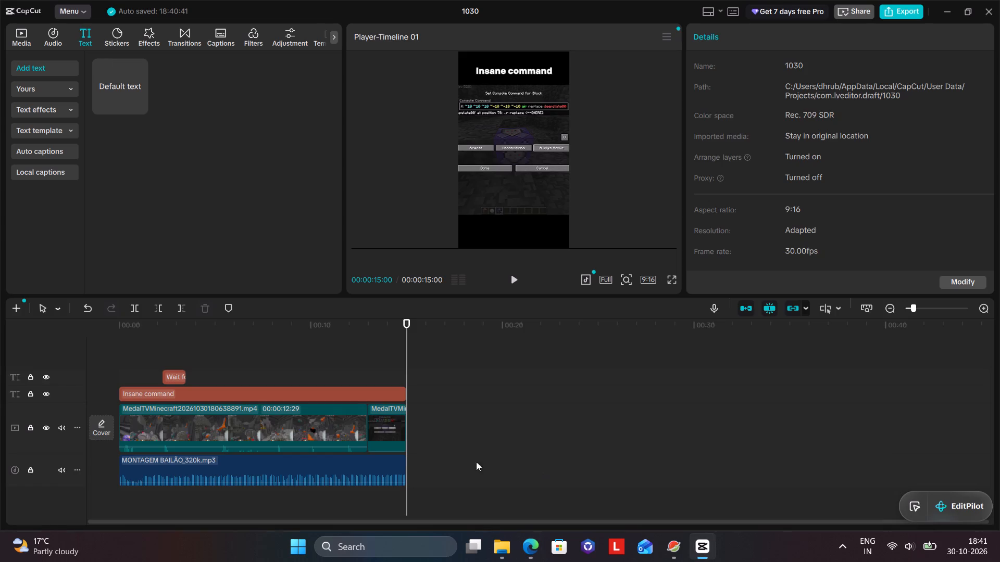
Extend the end of the MONTAGEM BAILÃO music clip to about 00:00:16:22 and play the added section.
click(384, 467)
drag(408, 466, 414, 467)
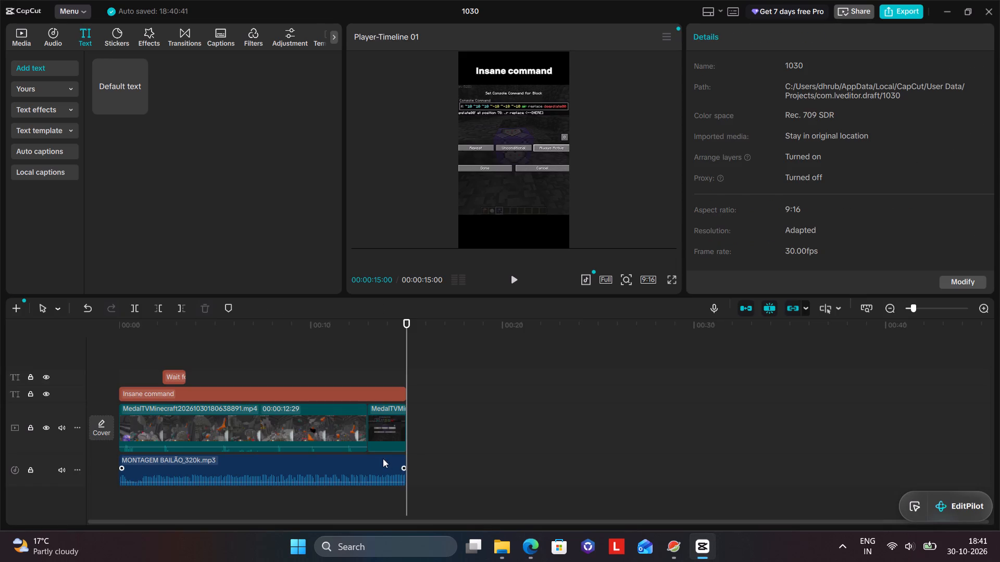
click(383, 458)
drag(408, 464, 414, 465)
click(384, 463)
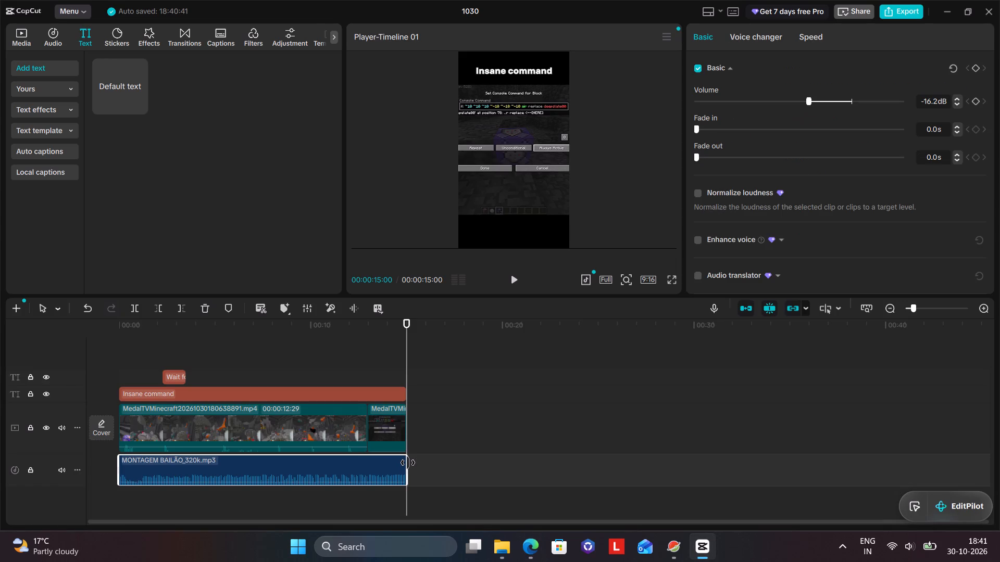
drag(408, 463, 438, 465)
key(space)
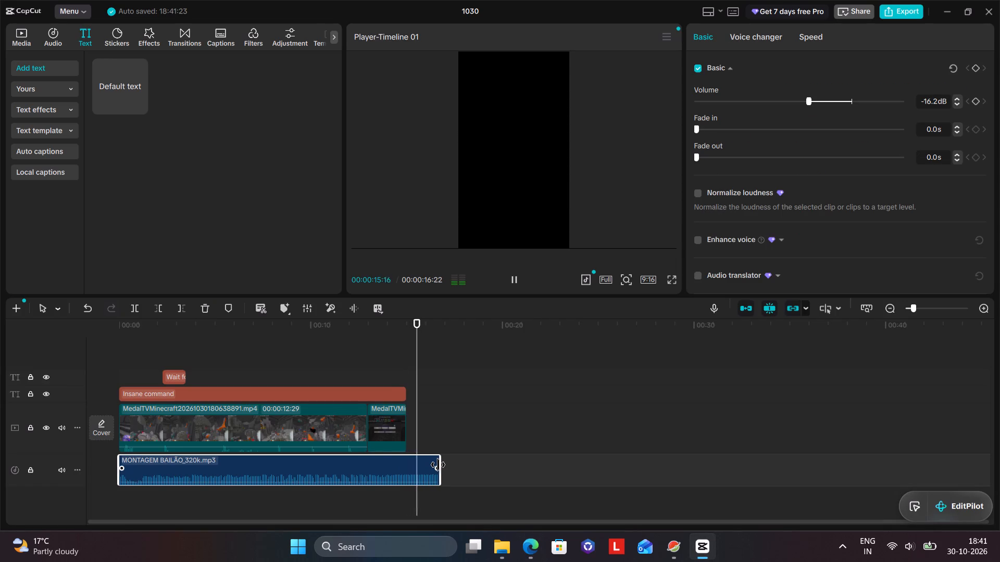
key(space)
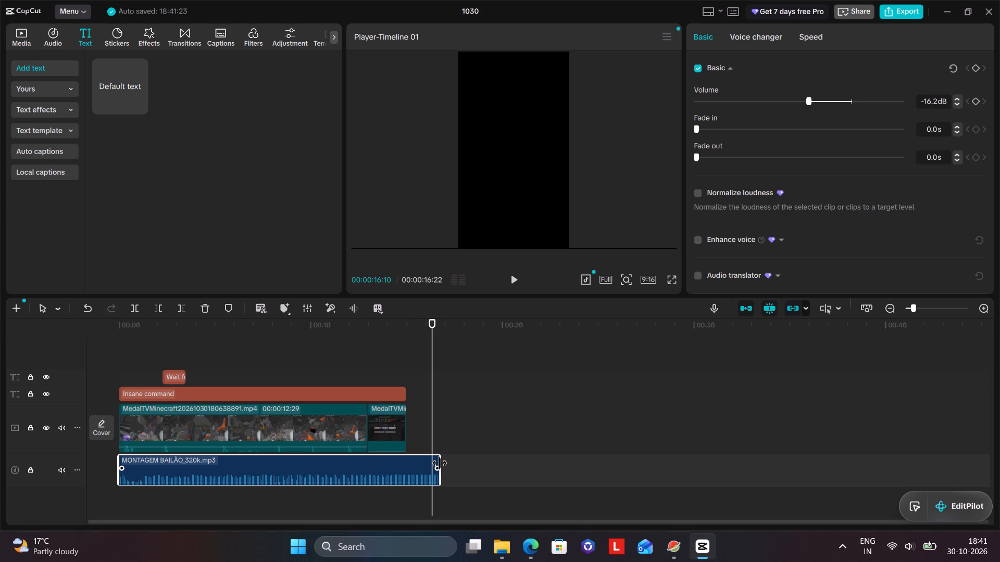
key(space)
Extend the closing command-block clip on the video track to end at about 00:00:16:10.
click(397, 423)
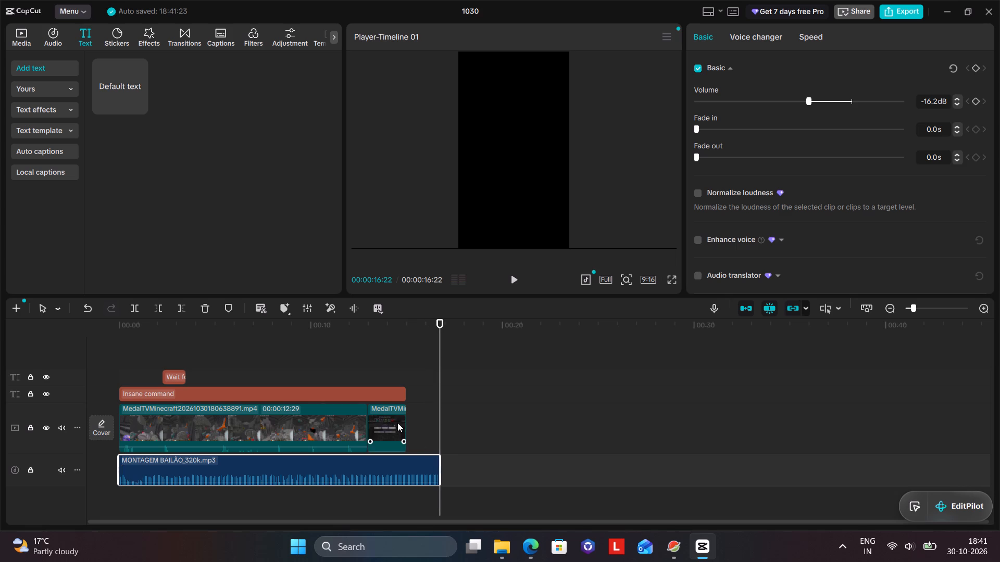
drag(406, 424, 434, 432)
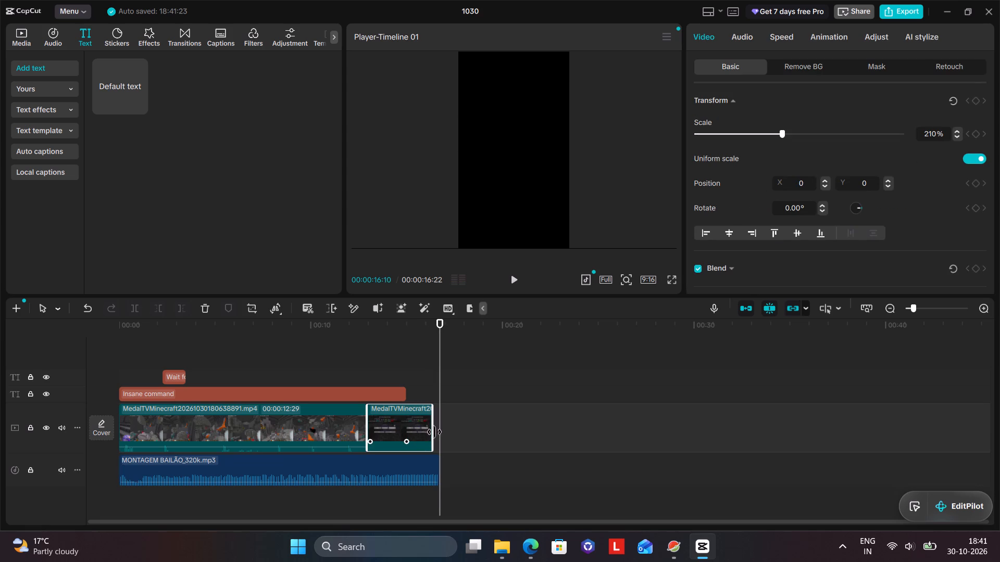
drag(434, 432, 440, 434)
Trim the end of the MONTAGEM BAILÃO music clip to match the end of the closing video clip at 00:00:16:10.
click(428, 459)
drag(441, 463, 436, 464)
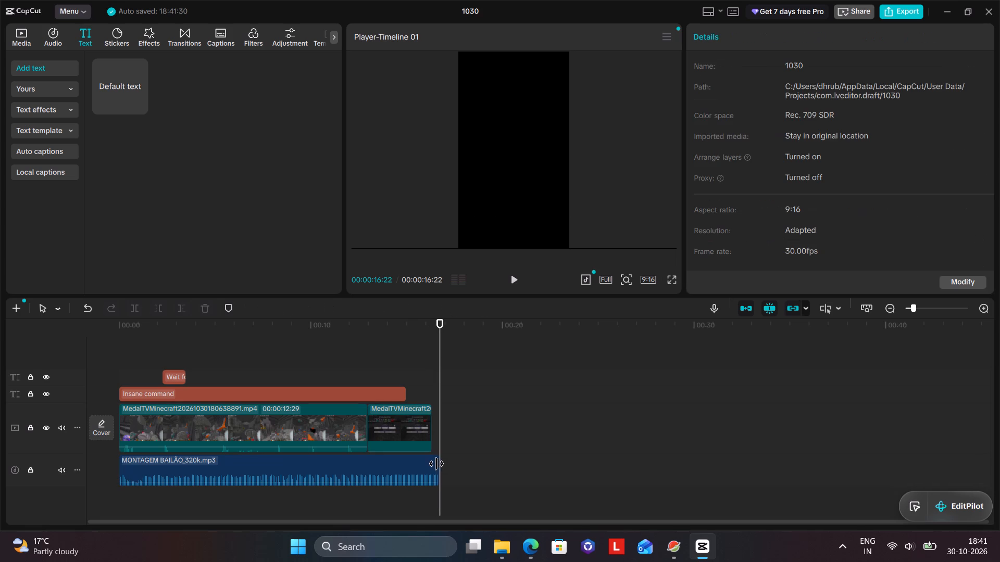
drag(436, 464, 431, 463)
click(411, 467)
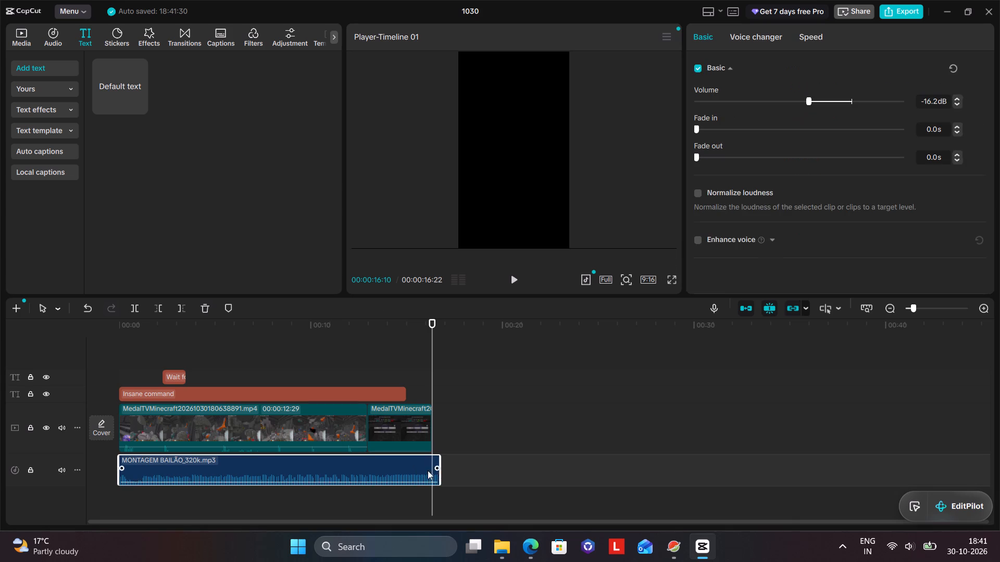
drag(441, 472, 431, 471)
click(412, 469)
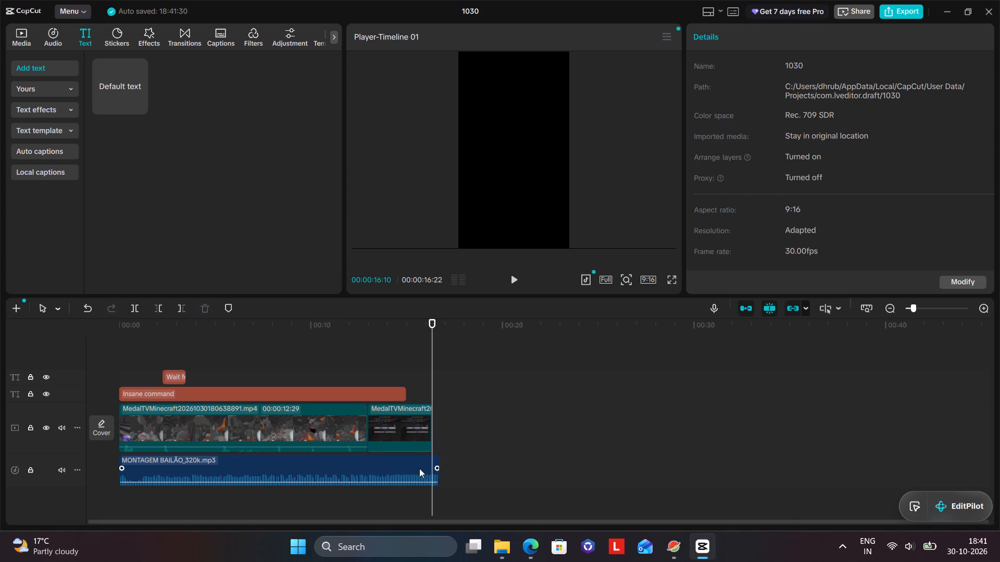
click(441, 466)
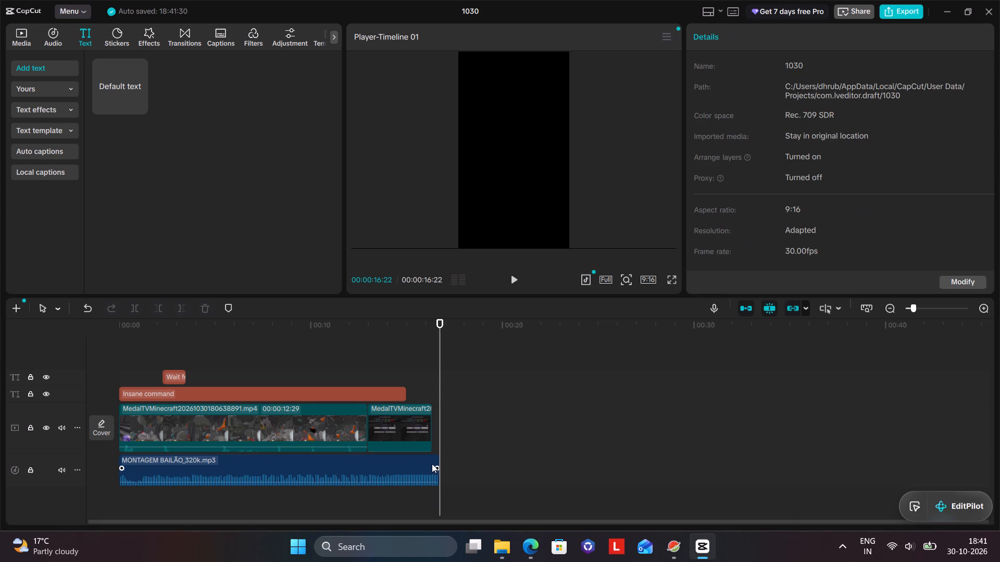
click(437, 466)
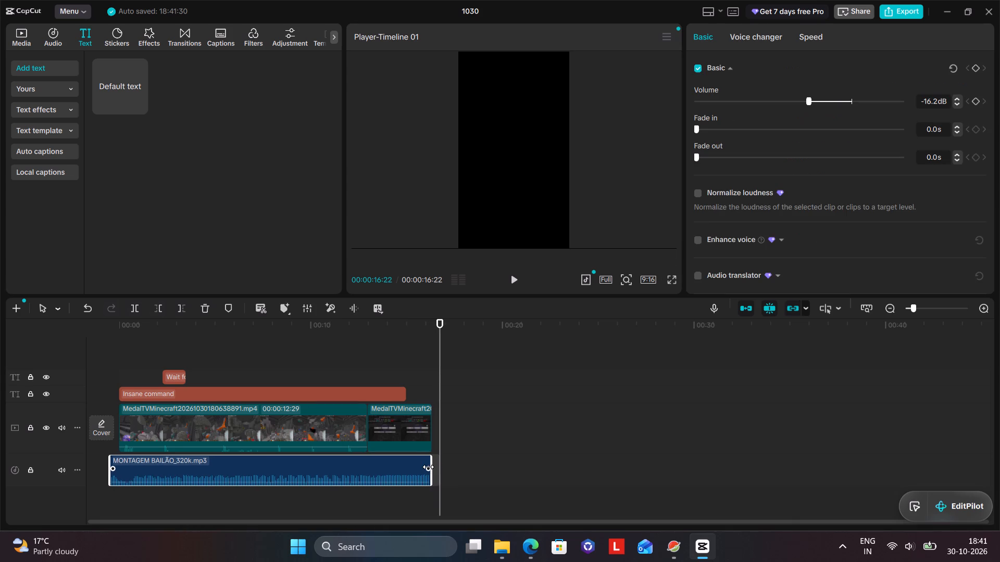
click(468, 458)
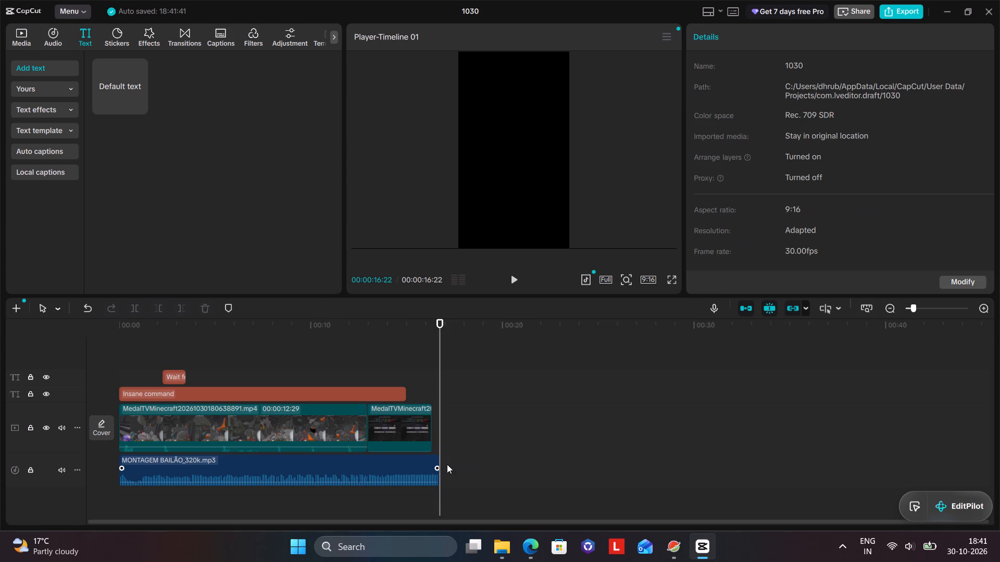
drag(437, 326, 383, 341)
click(422, 476)
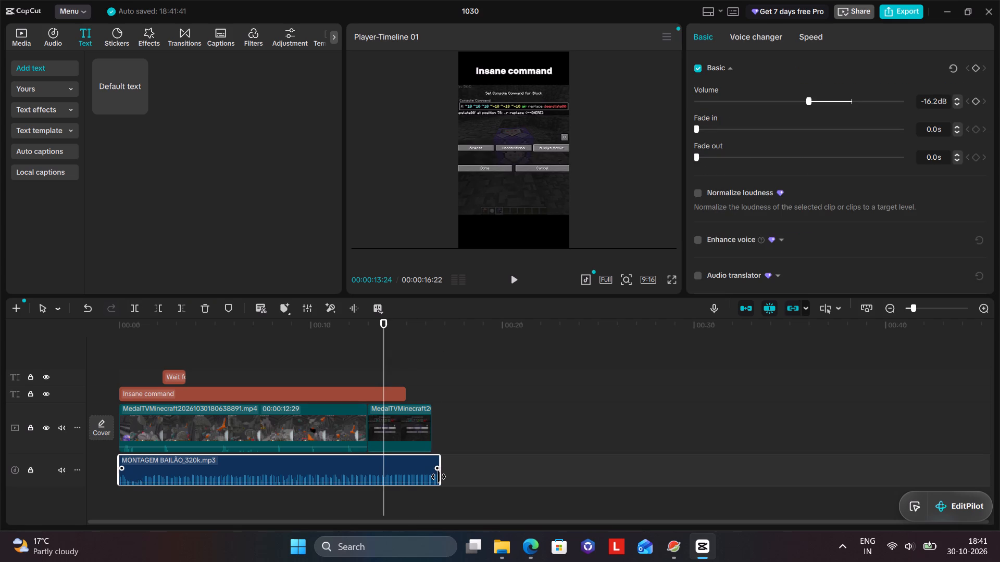
click(439, 477)
Extend the "Insane command" title clip to end with the video and music at 00:00:16:10.
click(401, 394)
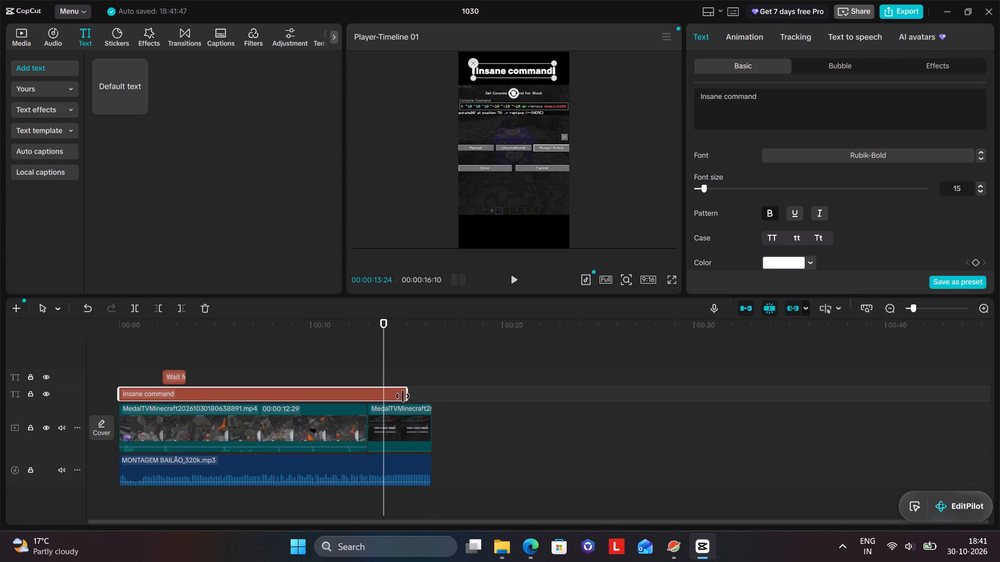
drag(405, 396, 428, 404)
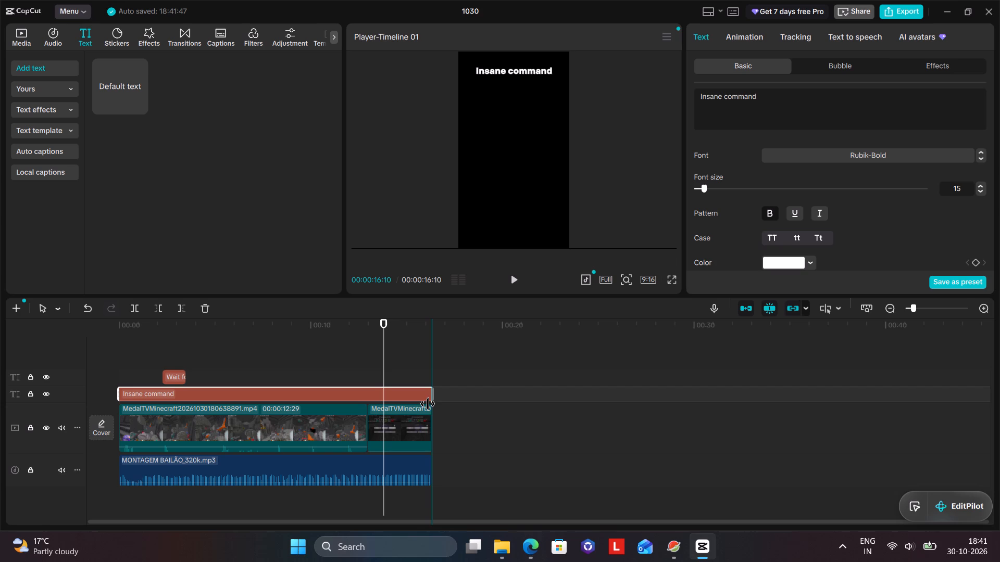
drag(428, 404, 426, 404)
click(406, 386)
click(415, 394)
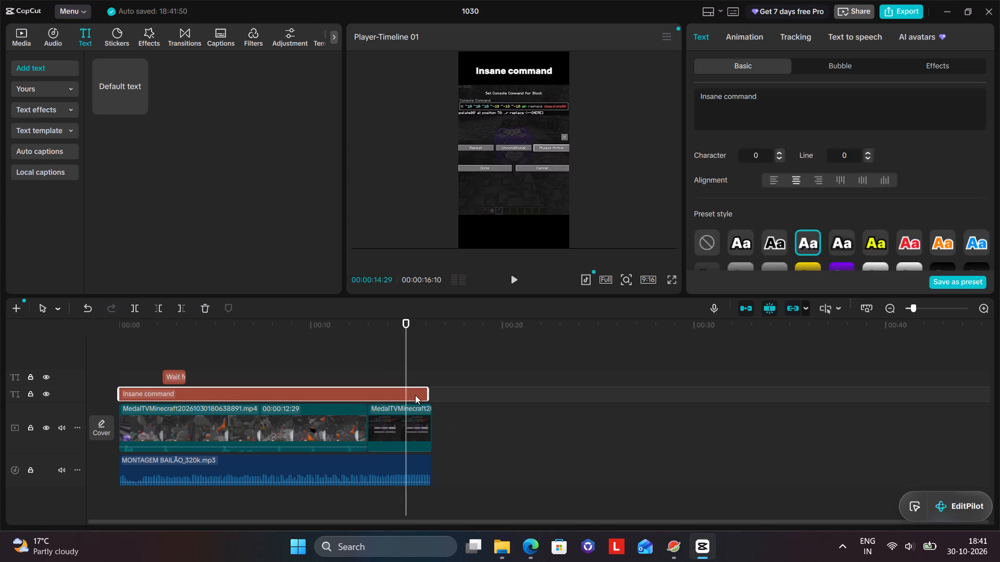
click(426, 395)
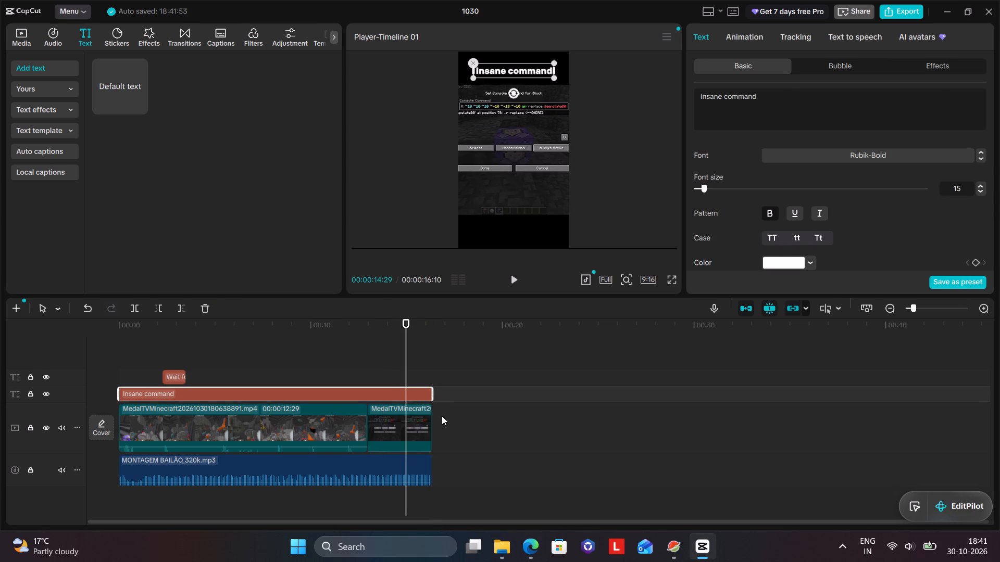
click(452, 428)
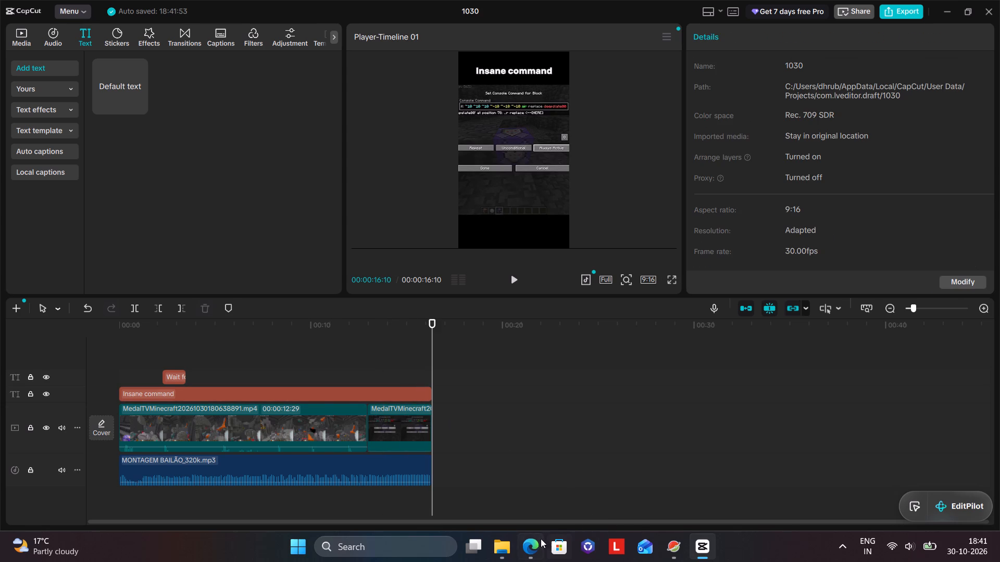
Switch to the reference Short in Edge and copy "execute at @e[type=snowball] run fill ~10 ~10 ~10 ~-10 ~-10 ~-10 air replace deepslate" from its comments.
click(539, 540)
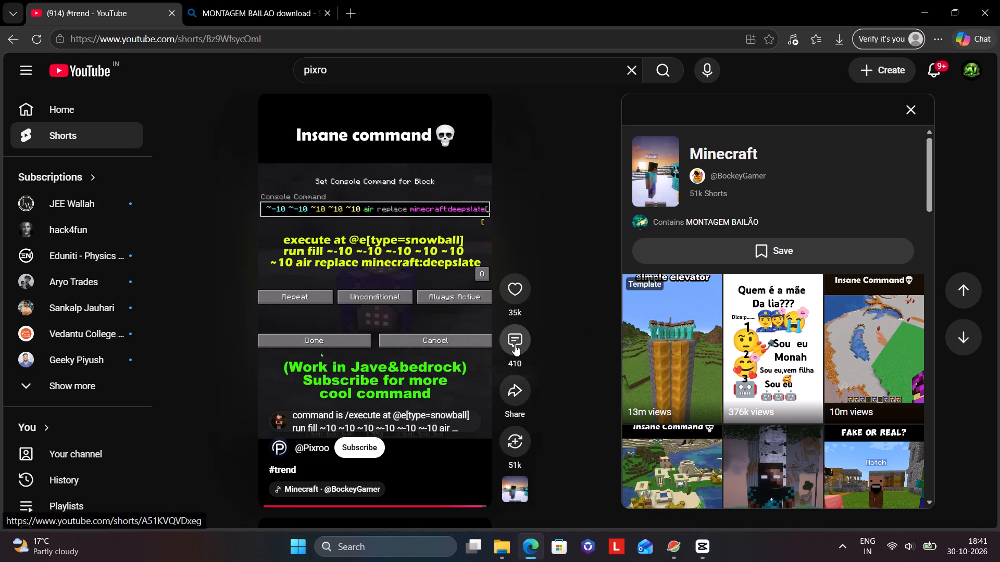
click(515, 344)
scroll(778, 360, down, 1)
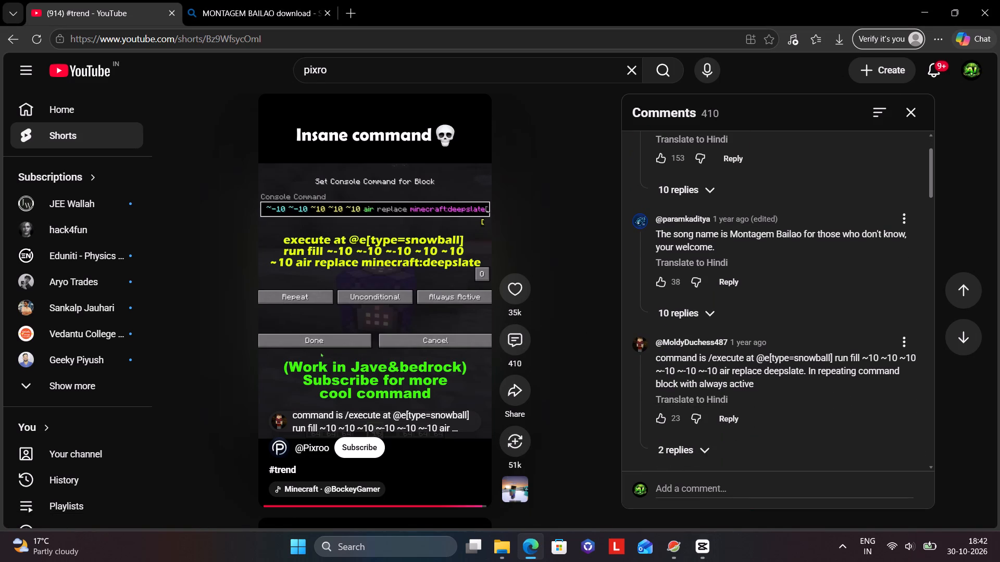
drag(713, 357, 796, 369)
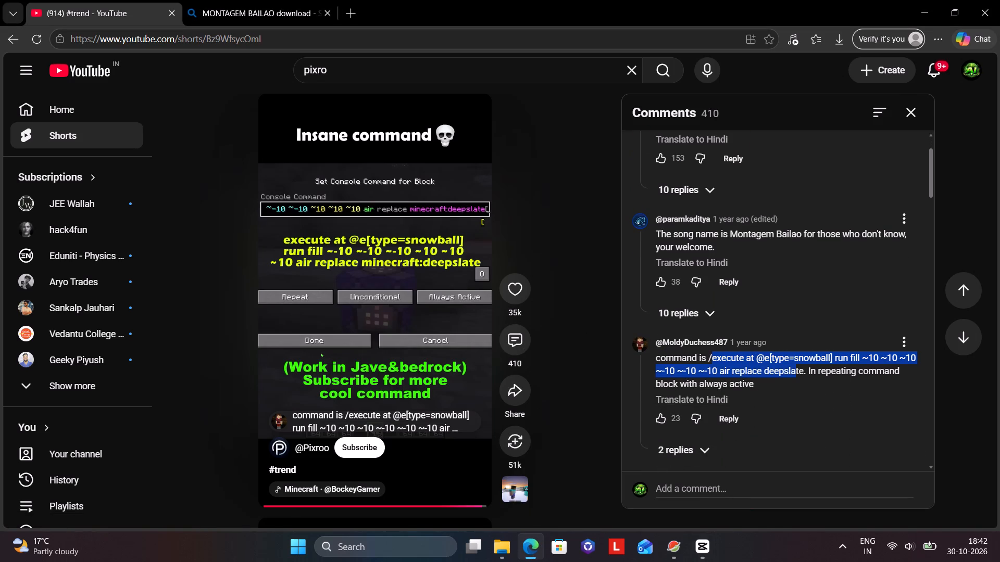
drag(796, 369, 803, 375)
key(ctrl+c)
key(ctrl+c)
key(ctrl+c)
key(ctrl+c)
key(ctrl+c)
key(ctrl+c)
Return to CapCut and add a default text clip on the upper text track, spanning the closing command-block clip up to 00:00:16:10.
click(682, 555)
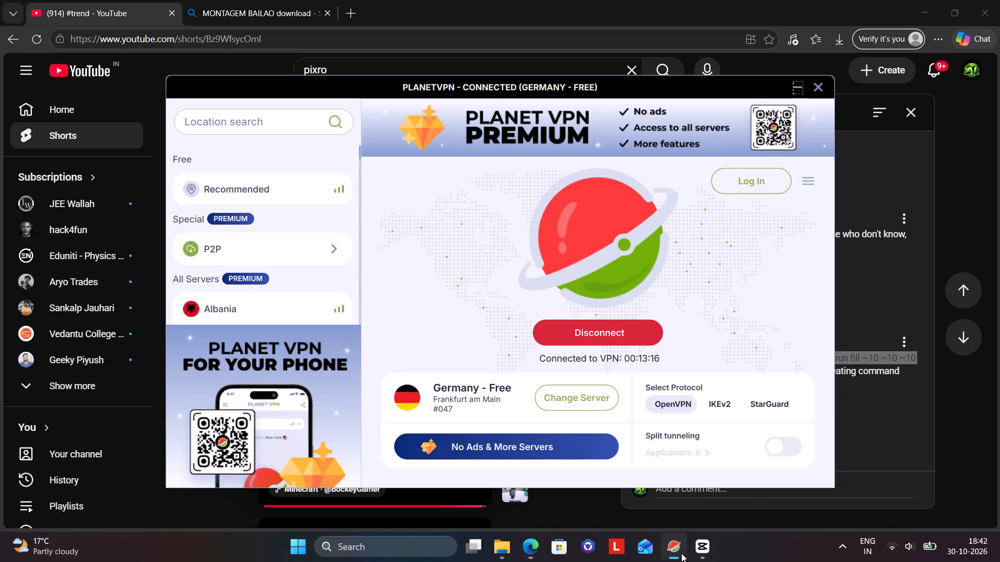
click(709, 553)
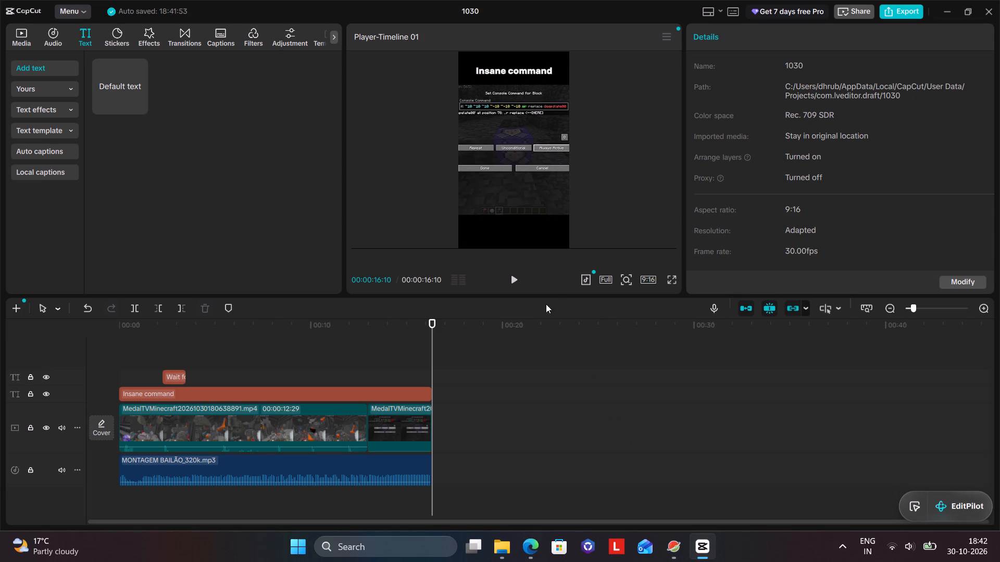
drag(431, 323, 398, 329)
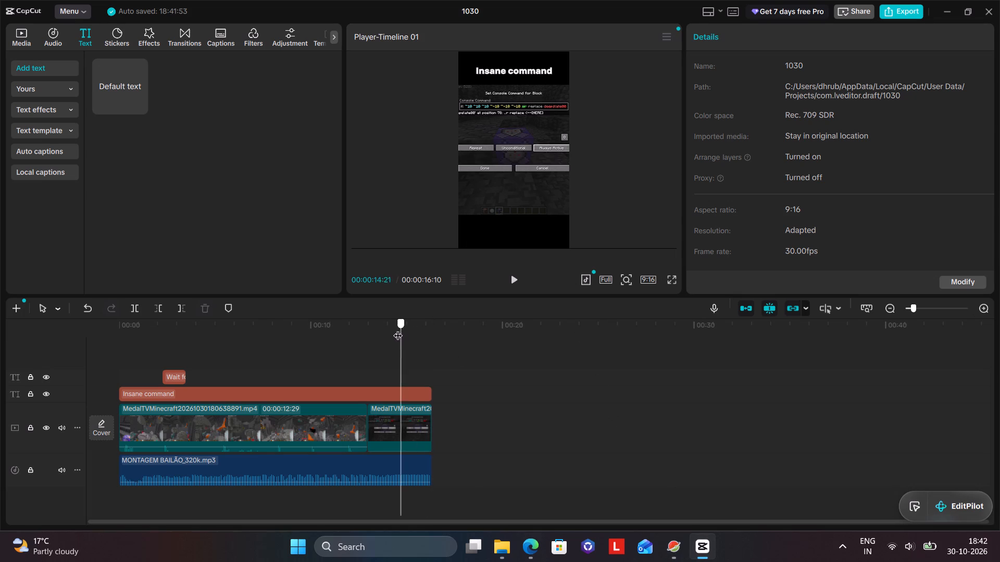
drag(398, 329, 395, 328)
click(138, 98)
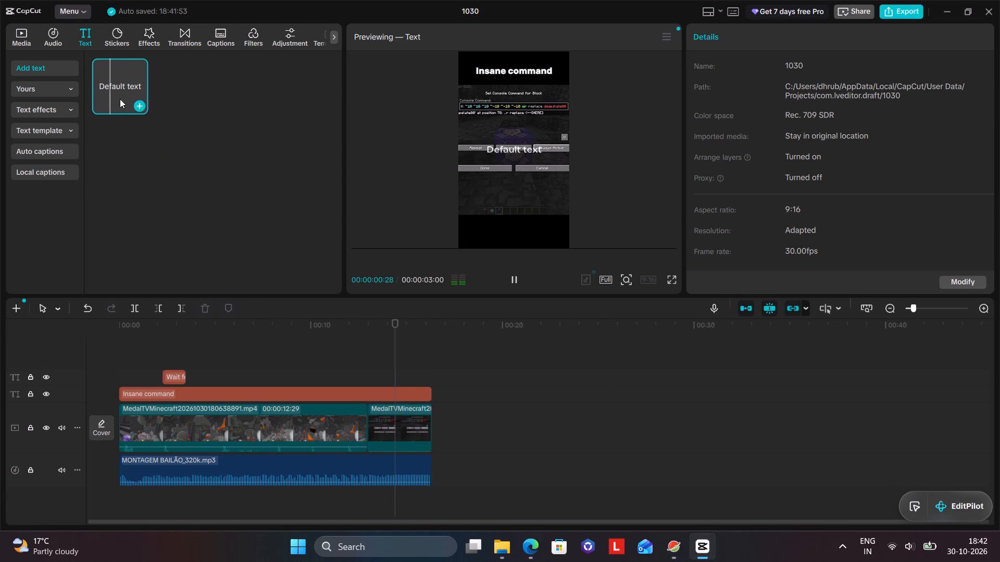
drag(120, 99, 374, 363)
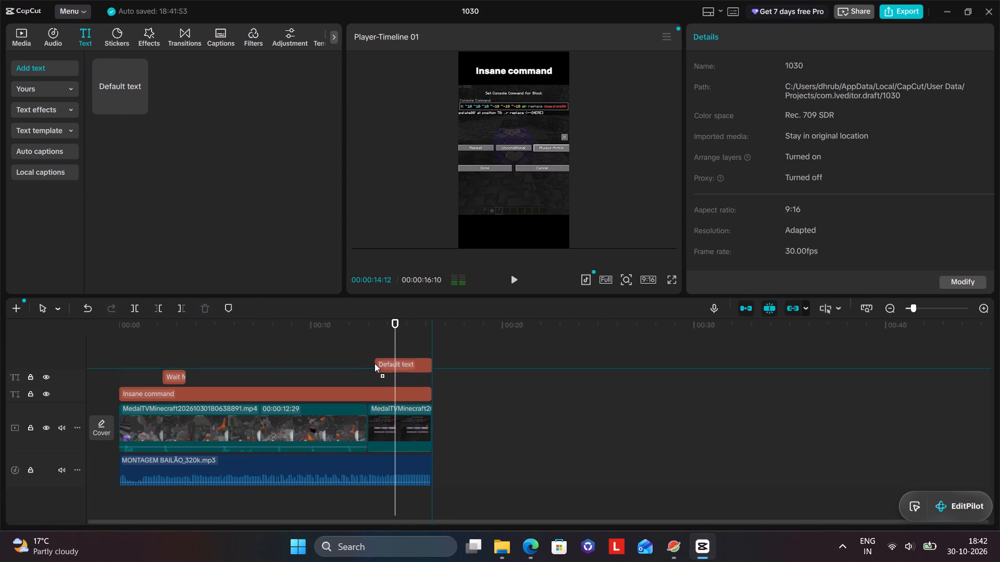
drag(374, 363, 377, 380)
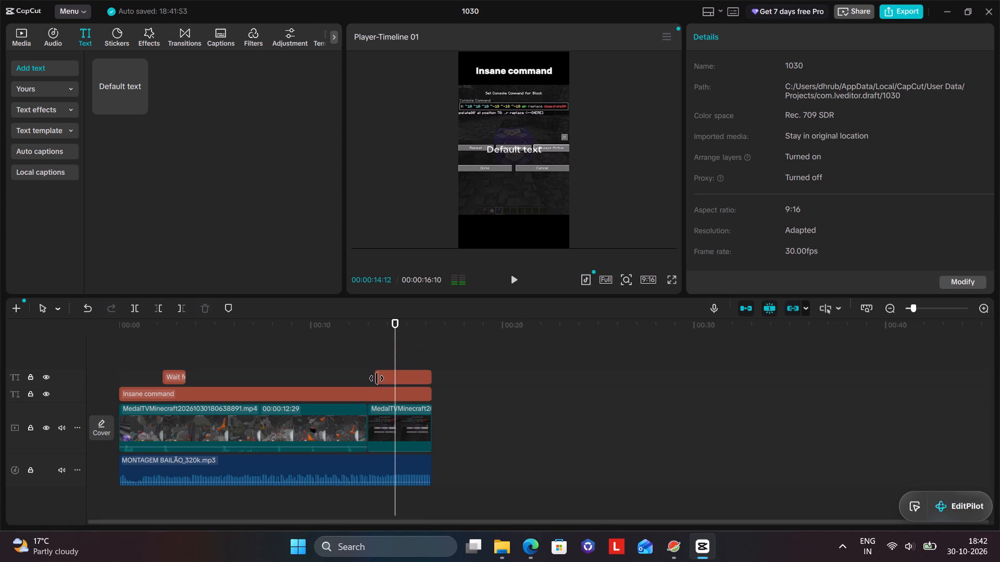
drag(406, 374, 404, 374)
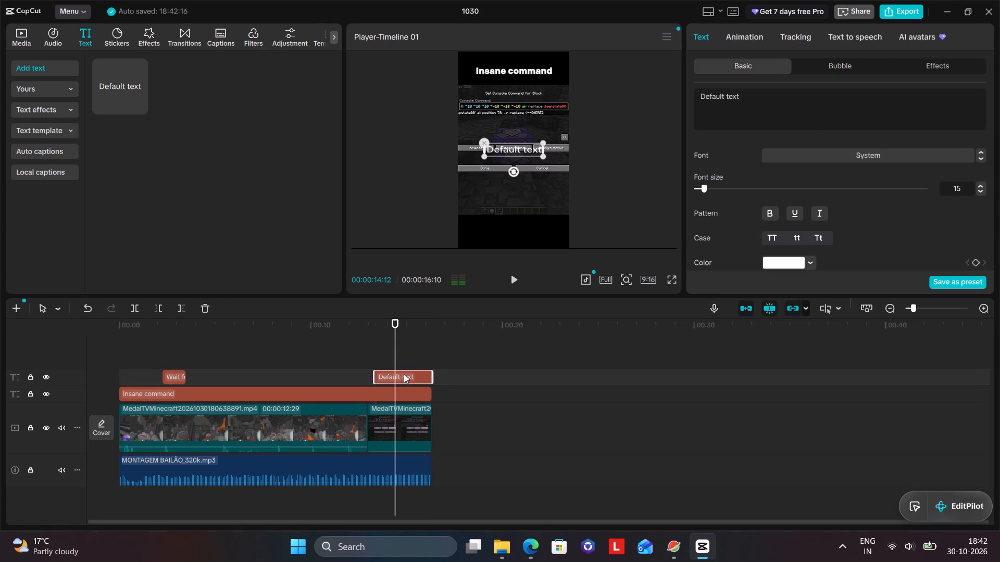
drag(404, 374, 401, 374)
drag(384, 372, 393, 374)
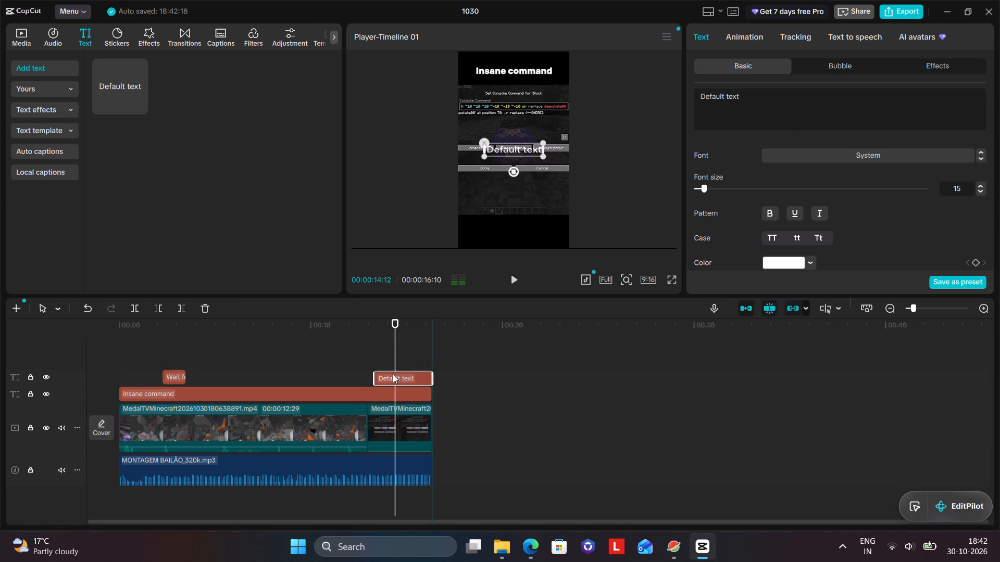
drag(393, 374, 390, 374)
drag(390, 376, 381, 377)
drag(424, 373, 431, 374)
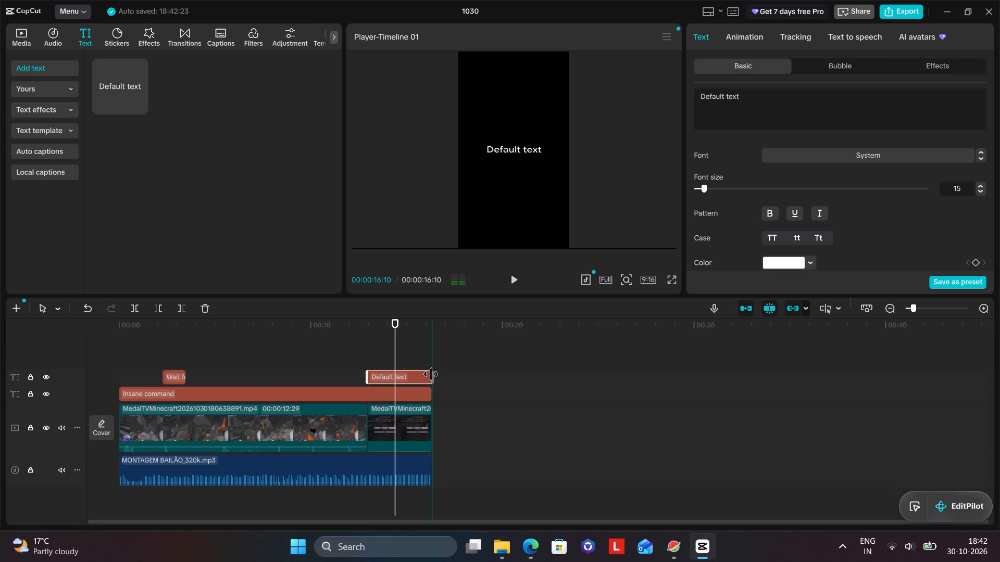
drag(431, 374, 430, 374)
Replace the new text clip's default wording with the copied execute command.
click(753, 104)
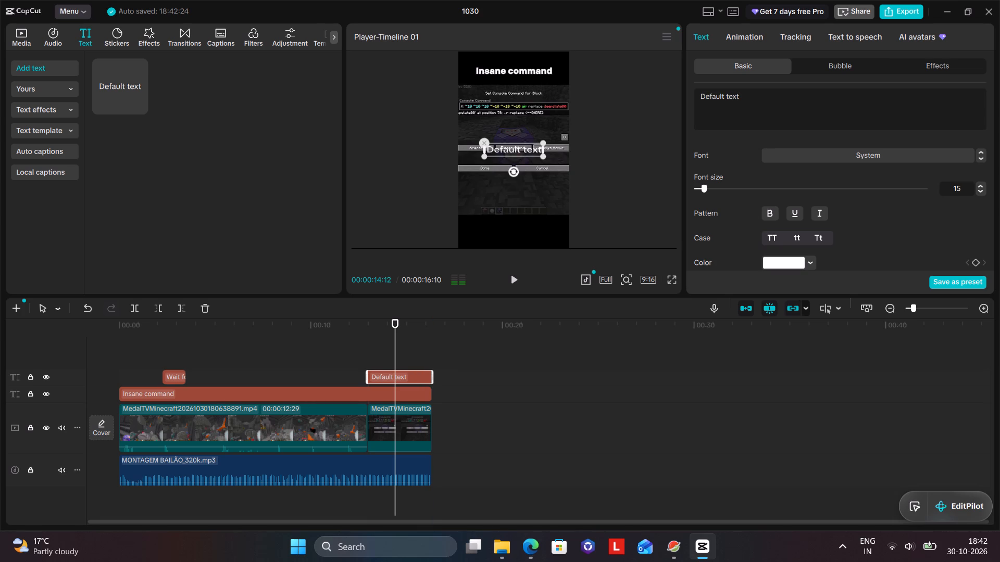
key(ctrl+a)
key(BackSpace)
key(ctrl+v)
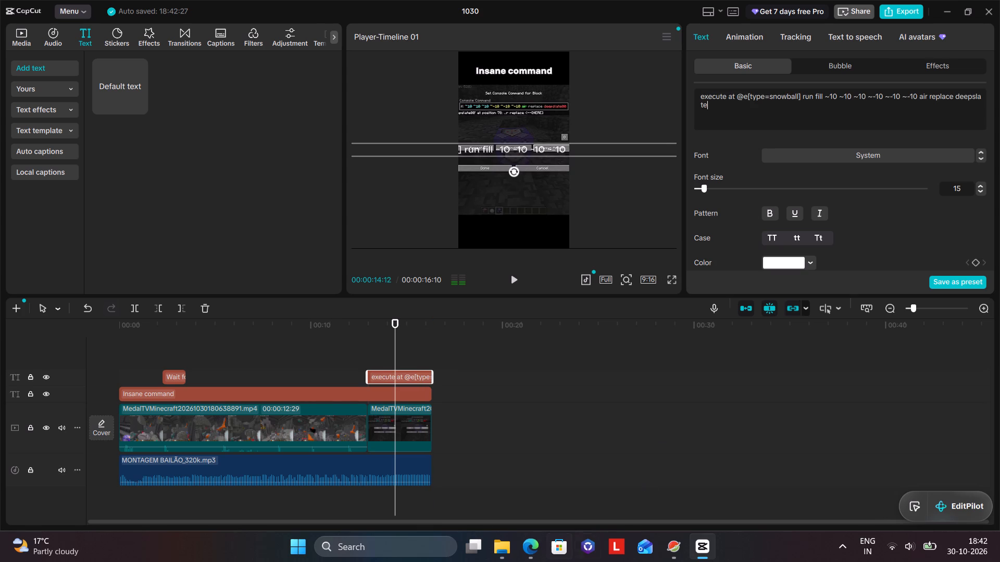
Break the command caption into three lines, starting the second at "run fill" and the third at "-10 air replace deepslate", checking the reference Short.
click(529, 556)
click(529, 556)
click(804, 97)
key(Return)
click(530, 556)
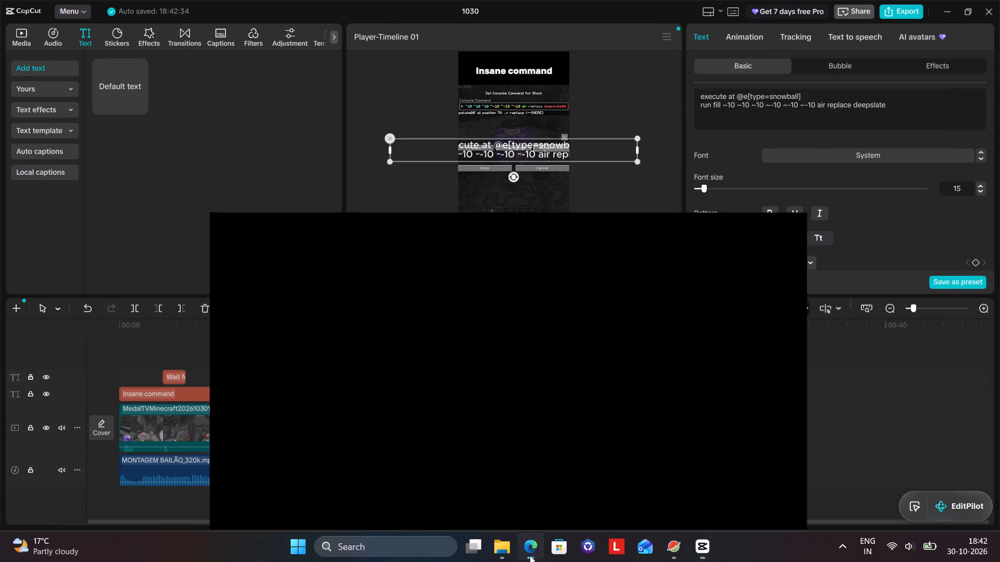
click(529, 555)
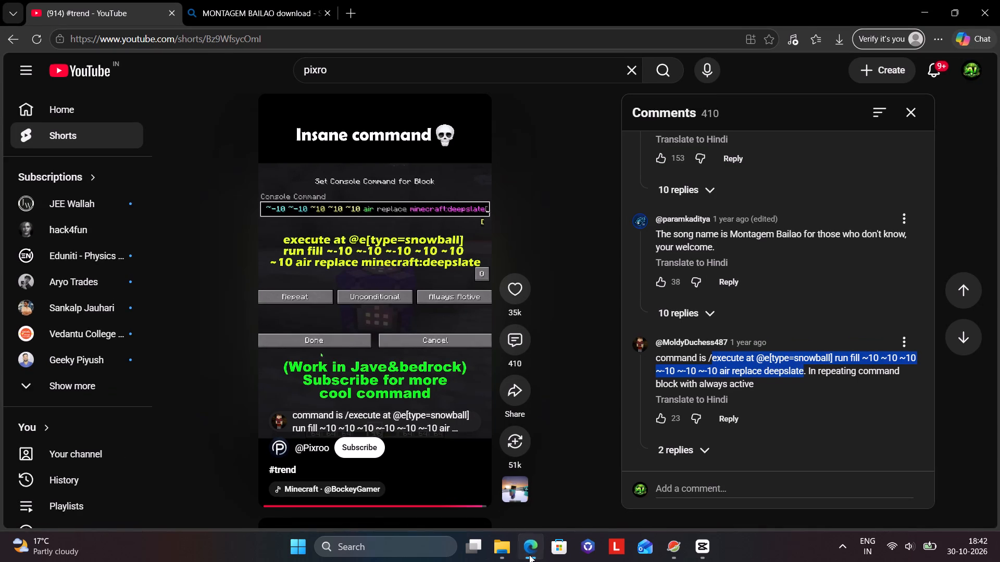
click(532, 548)
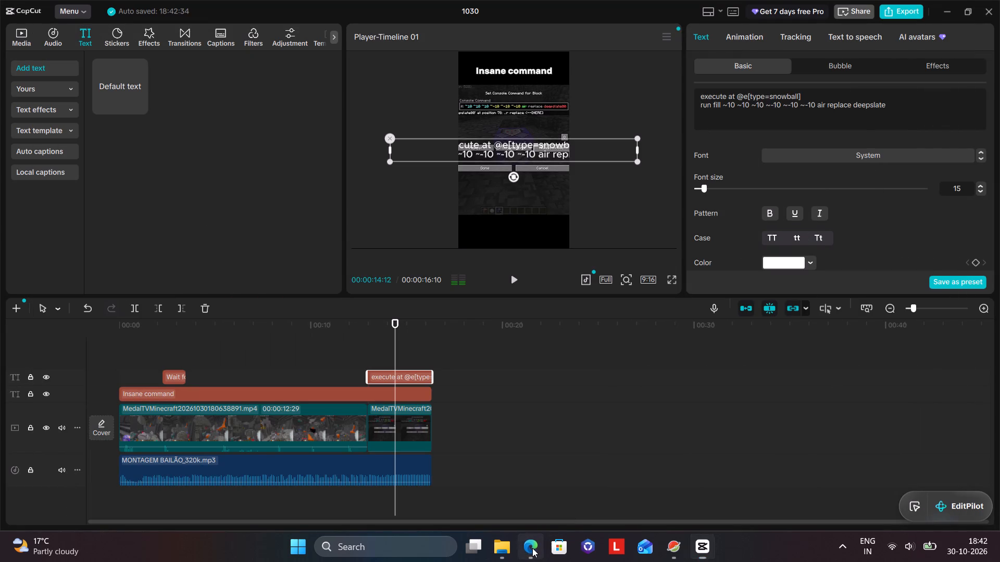
click(530, 547)
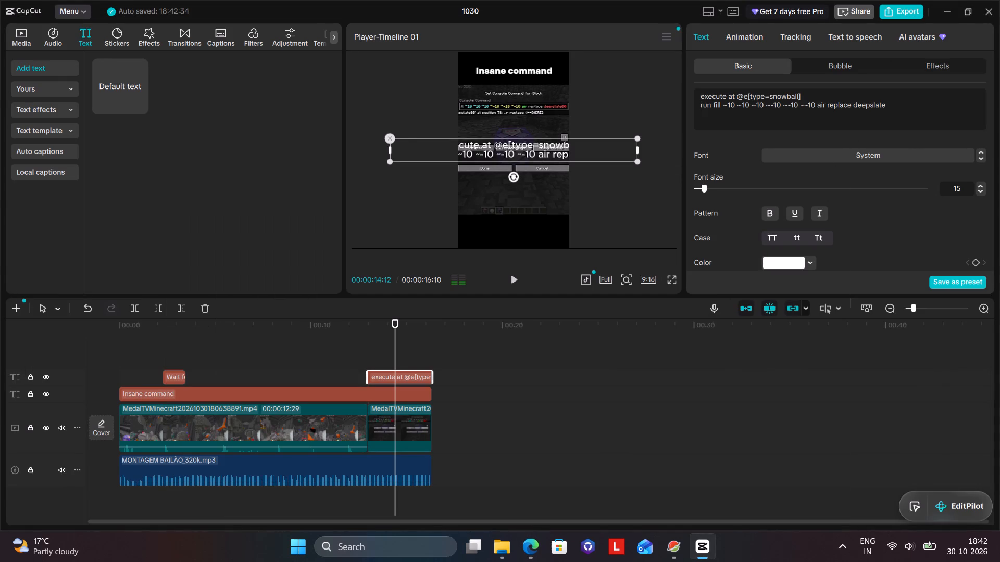
click(808, 104)
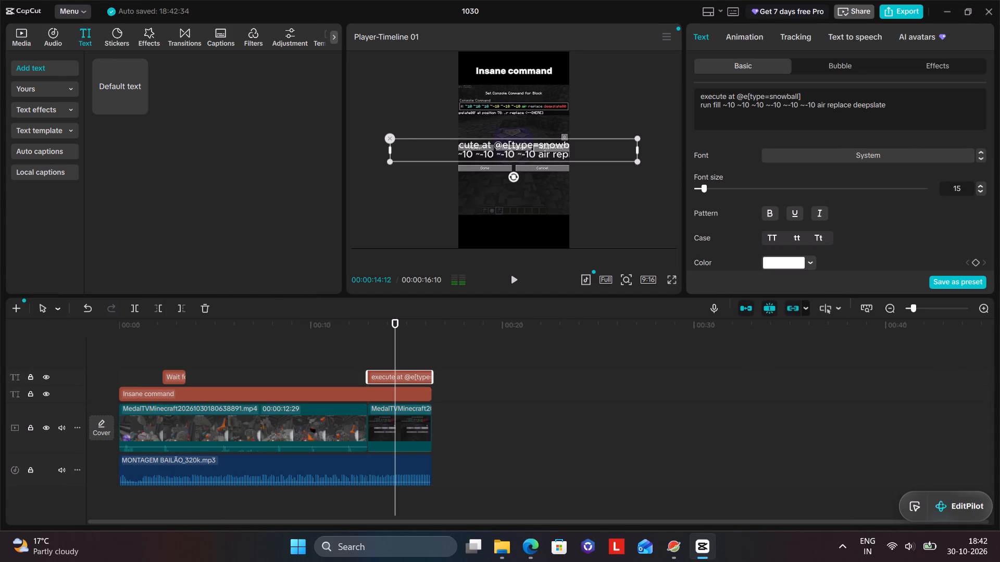
click(805, 105)
key(Return)
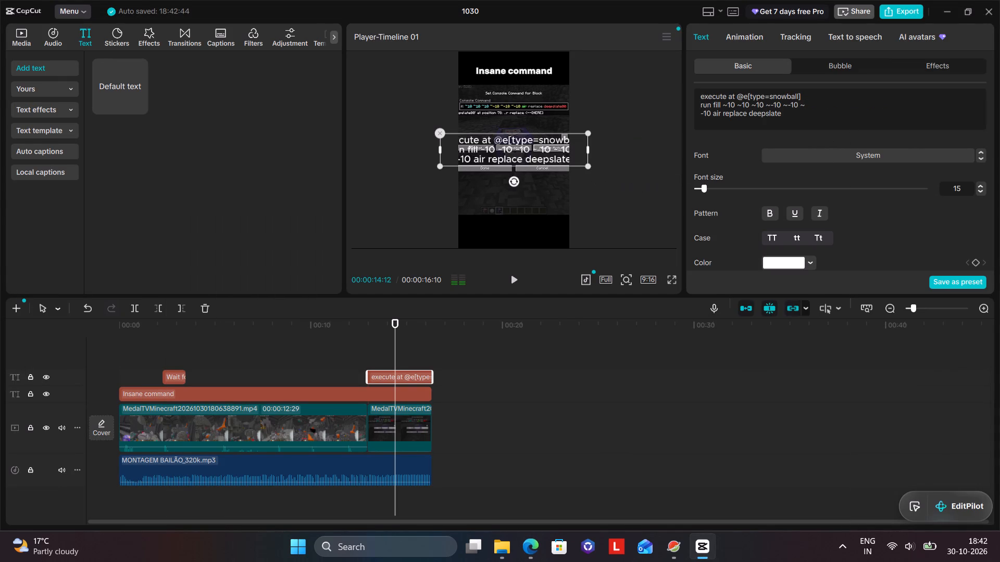
Scale the command caption down to fit the frame width and centre it between the console command field and the Repeat/Unconditional/Always Active row.
drag(587, 167, 561, 157)
drag(526, 159, 522, 138)
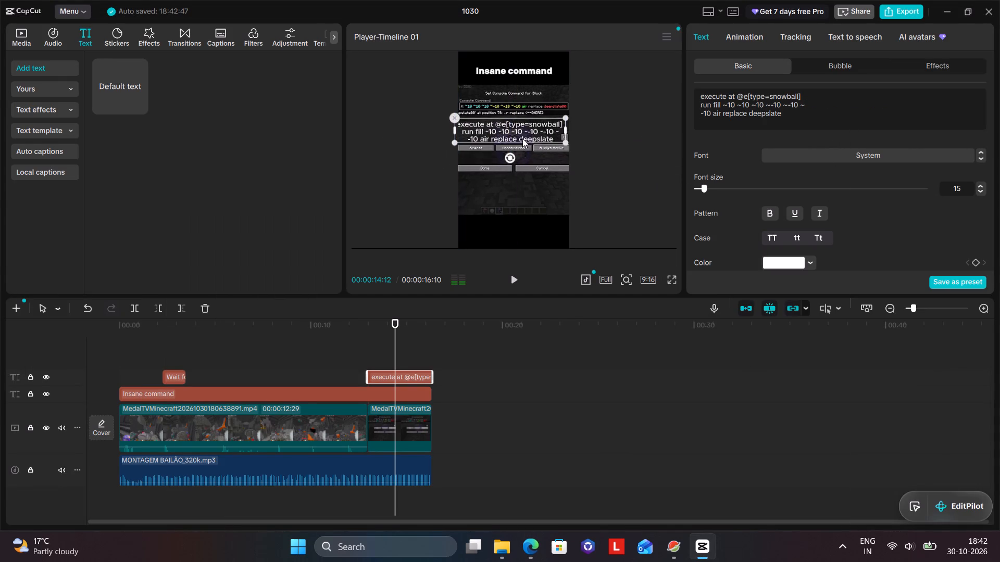
drag(522, 138, 527, 139)
drag(568, 140, 567, 140)
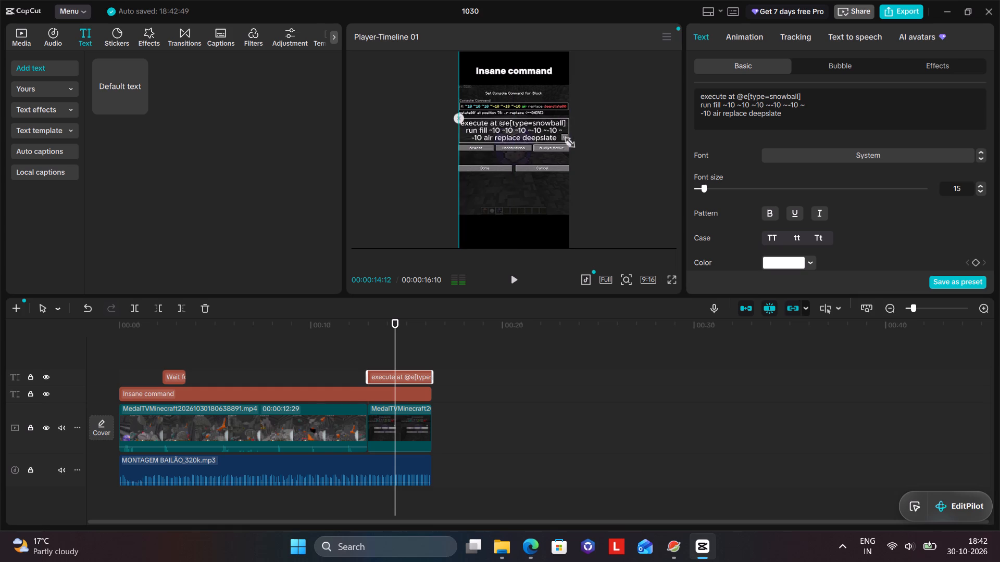
drag(567, 140, 560, 138)
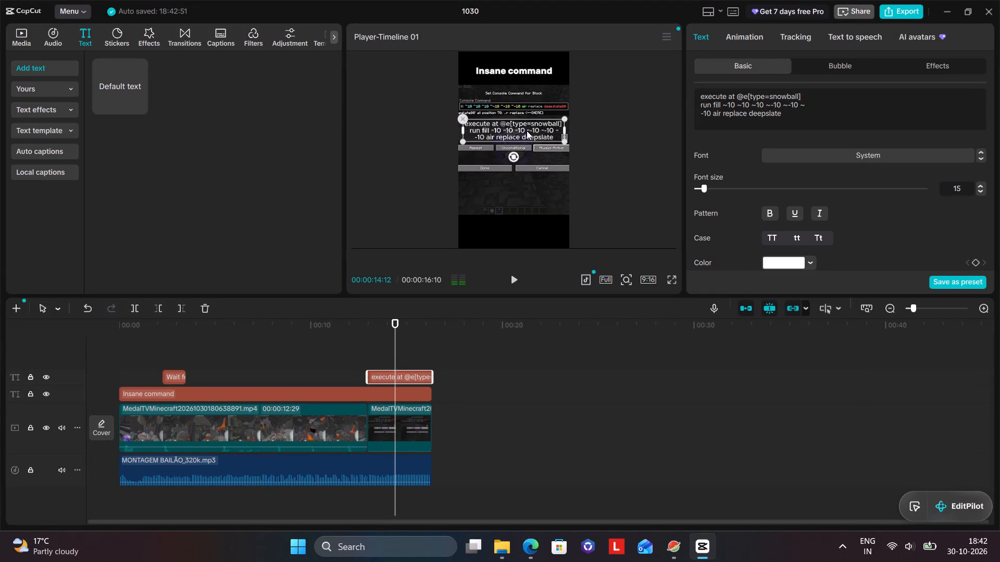
click(527, 131)
drag(518, 130, 518, 122)
drag(518, 122, 518, 124)
click(554, 175)
click(530, 132)
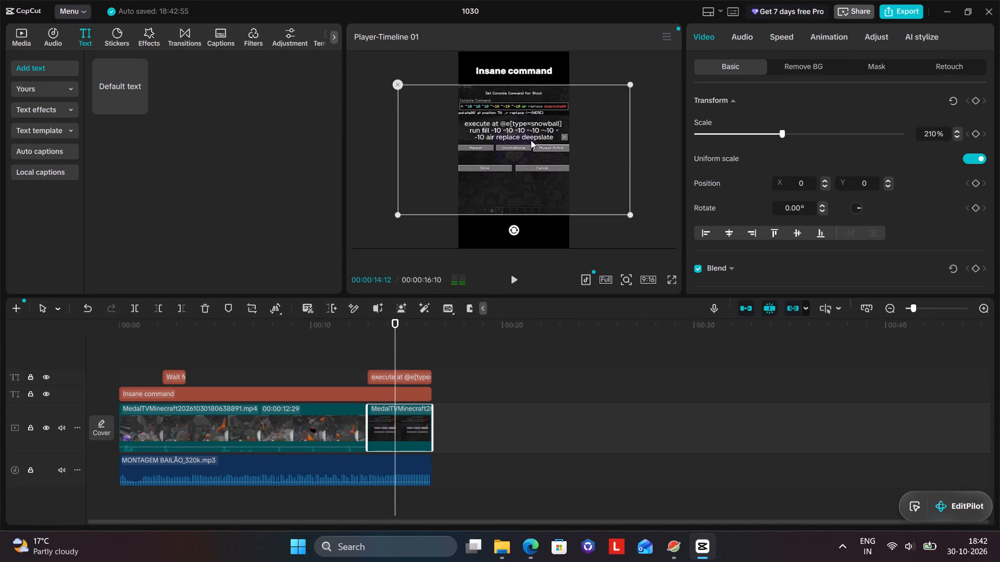
click(649, 167)
double_click(521, 133)
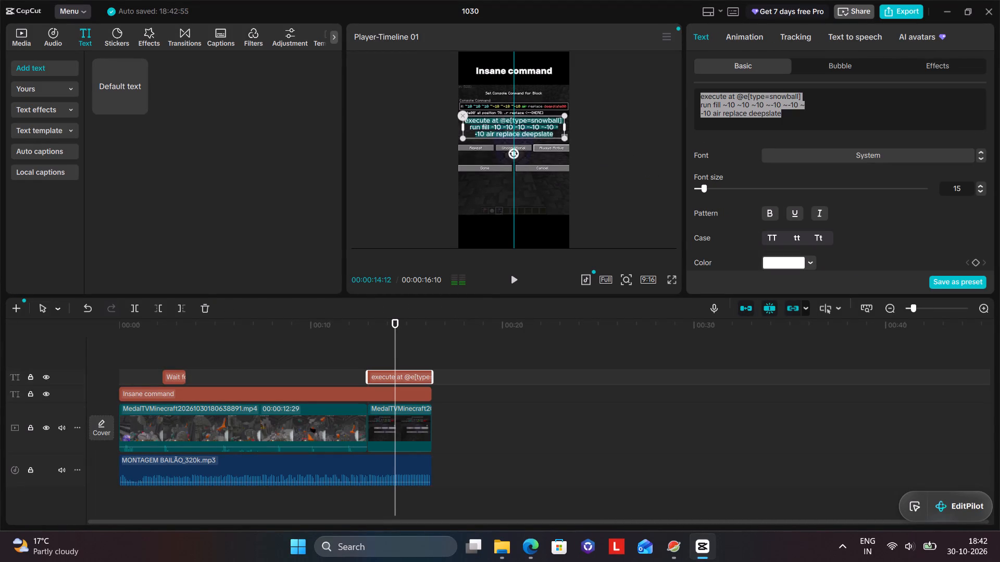
click(616, 167)
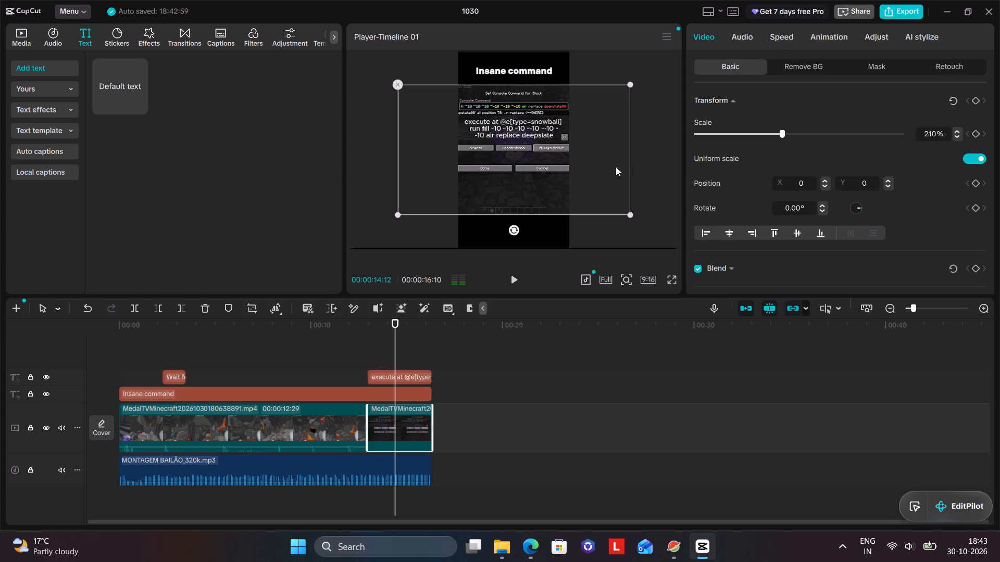
Set the command caption's font to PT Sans.
click(519, 133)
click(524, 117)
click(529, 136)
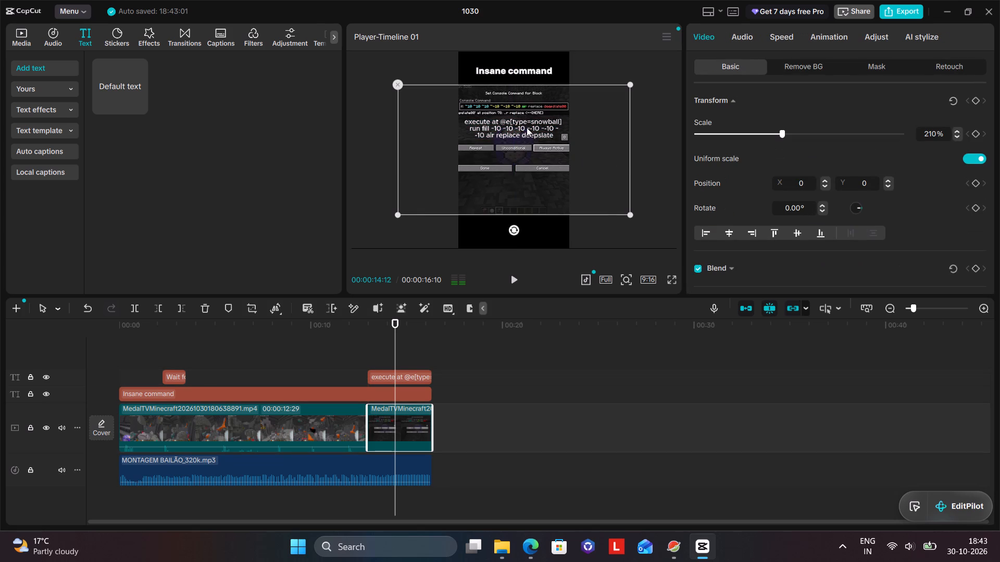
click(527, 127)
double_click(527, 131)
click(846, 154)
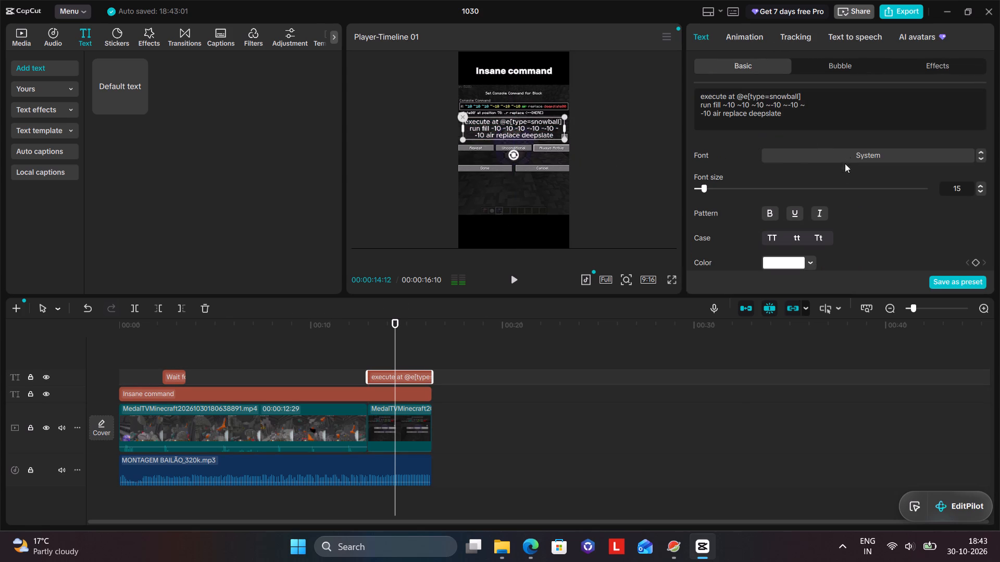
scroll(841, 260, down, 6)
scroll(847, 365, down, 7)
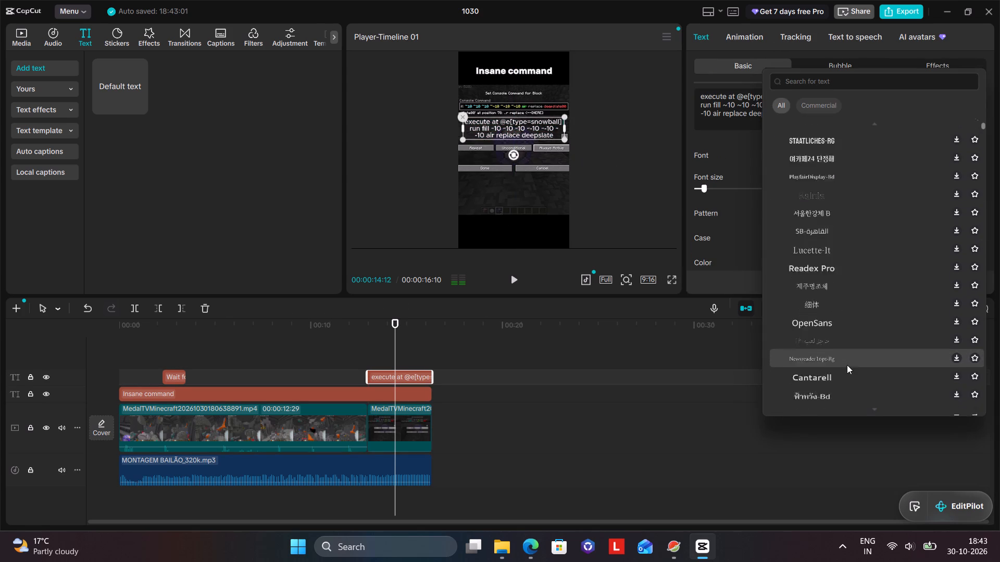
scroll(847, 365, down, 5)
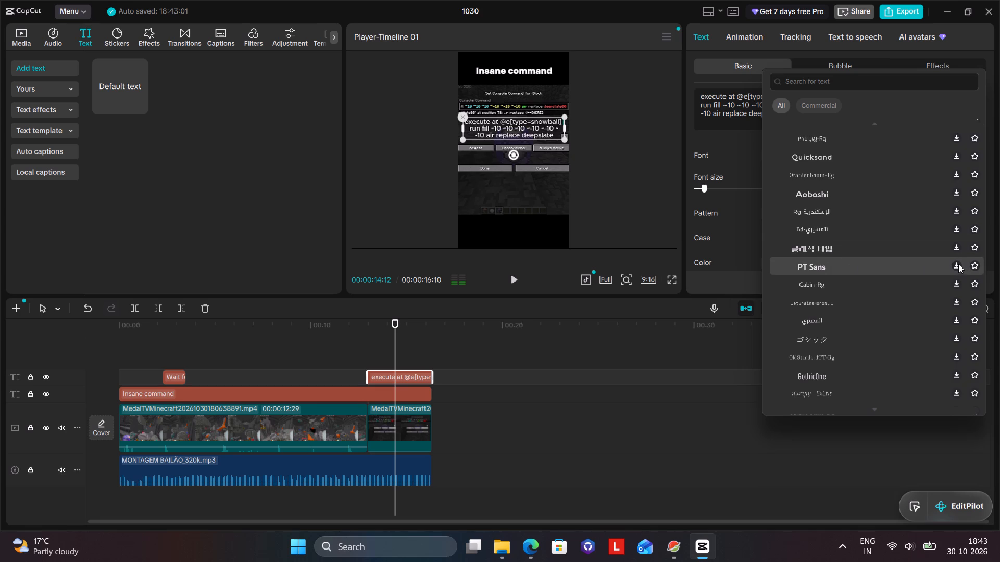
click(957, 263)
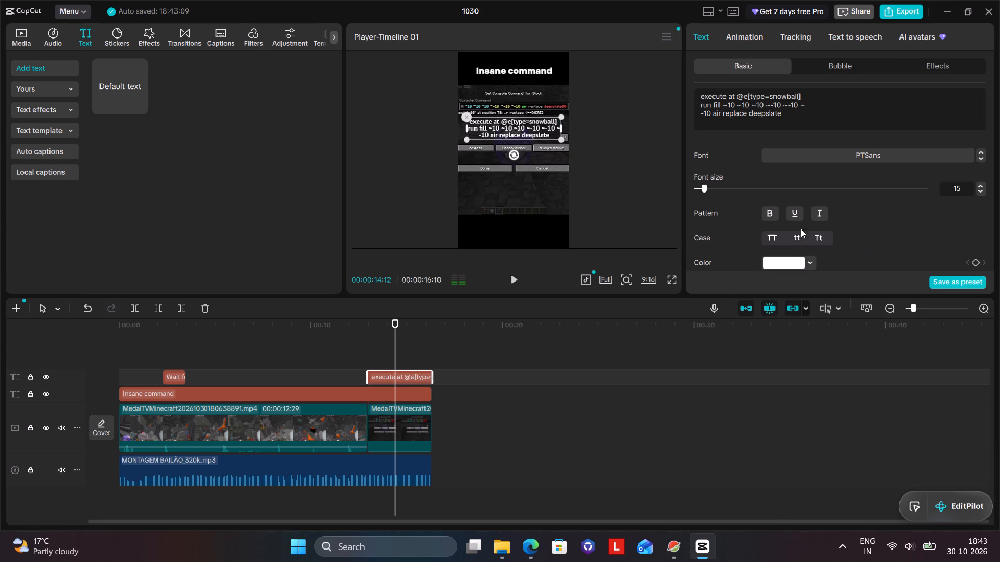
Make the execute command caption bold, checking its look against the reference Short.
click(618, 167)
click(518, 130)
click(526, 543)
click(524, 542)
click(764, 205)
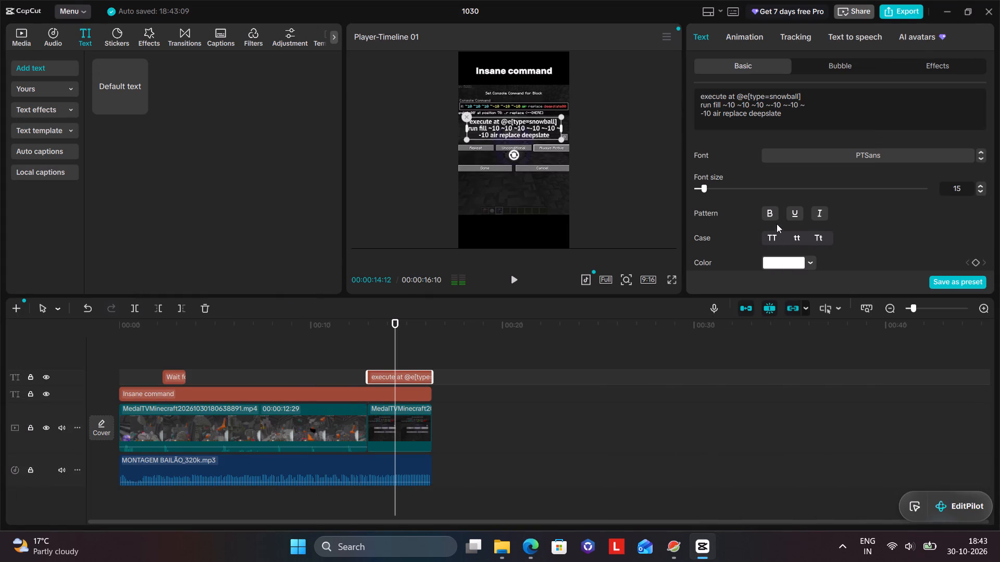
click(768, 206)
click(772, 213)
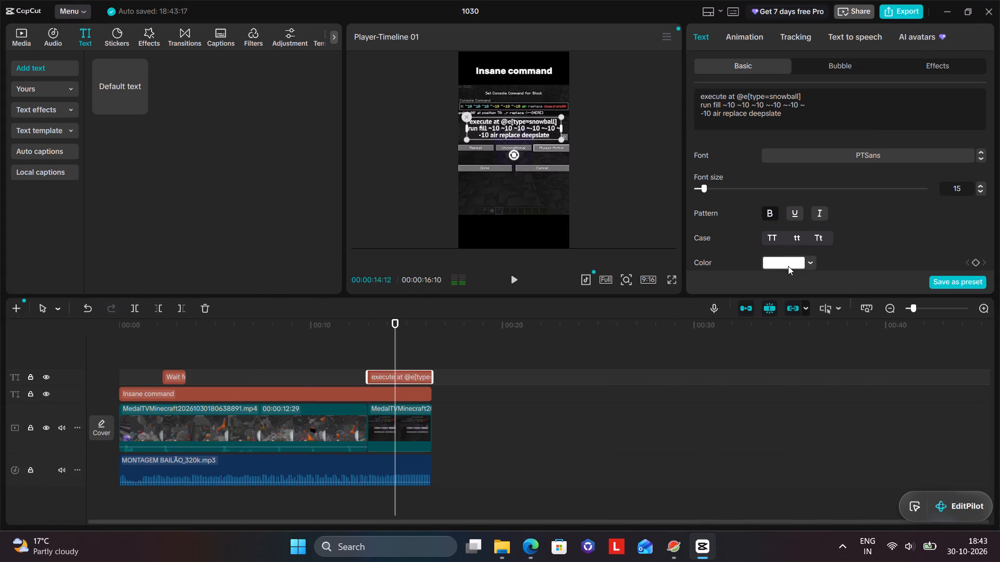
Colour the execute command caption yellow, FFCB41.
click(788, 266)
drag(858, 304, 886, 303)
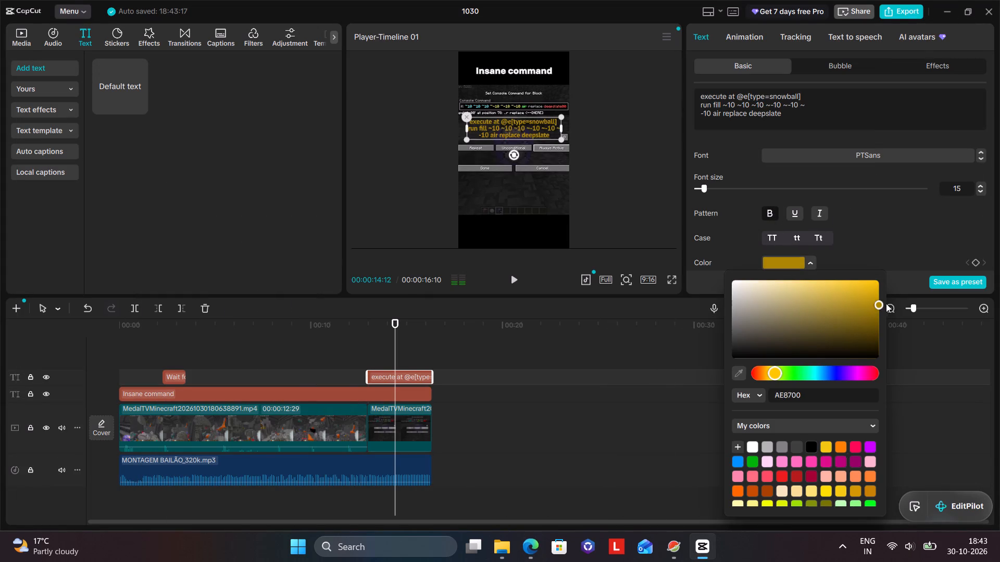
drag(886, 303, 841, 258)
click(891, 228)
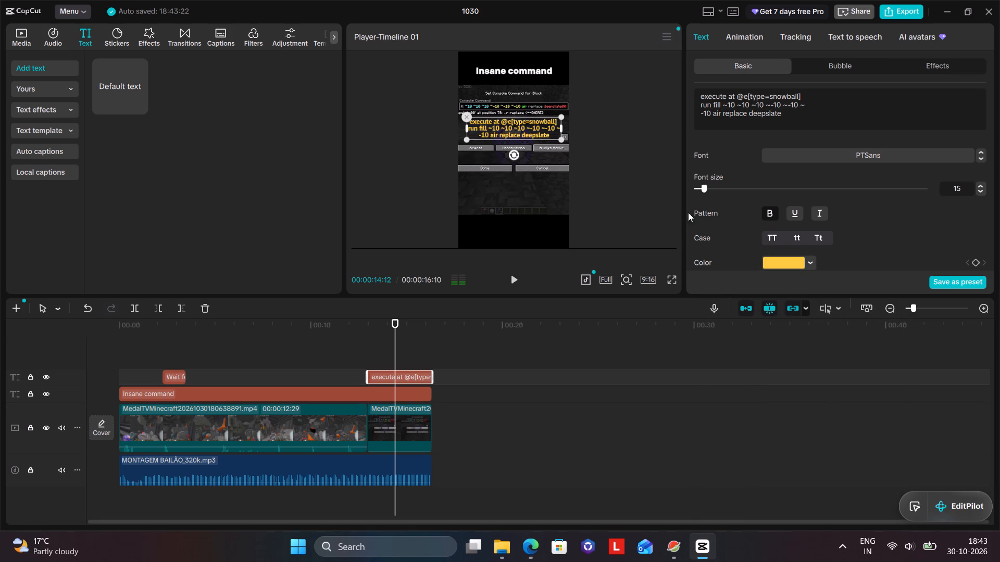
After checking the reference Short, add a default text clip above the command caption's clip, spanning the closing console-command clip.
click(534, 553)
click(532, 553)
drag(112, 92, 373, 361)
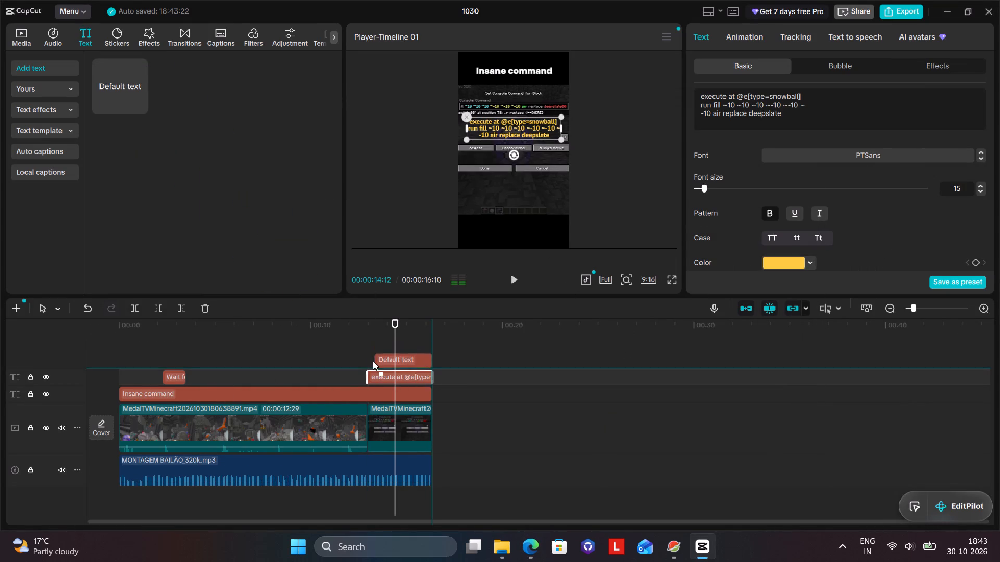
drag(373, 361, 363, 362)
drag(408, 376, 415, 377)
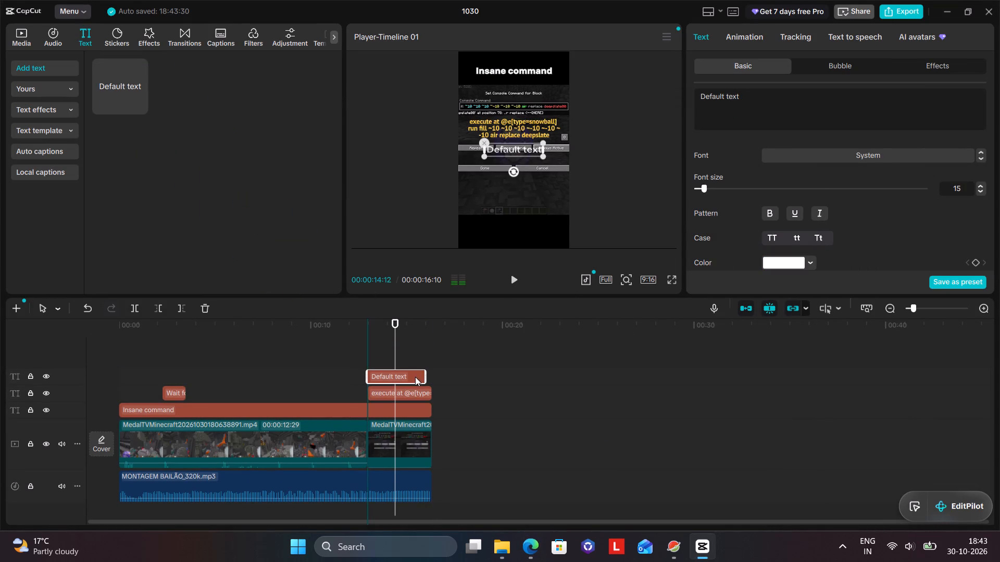
drag(415, 377, 415, 377)
click(410, 377)
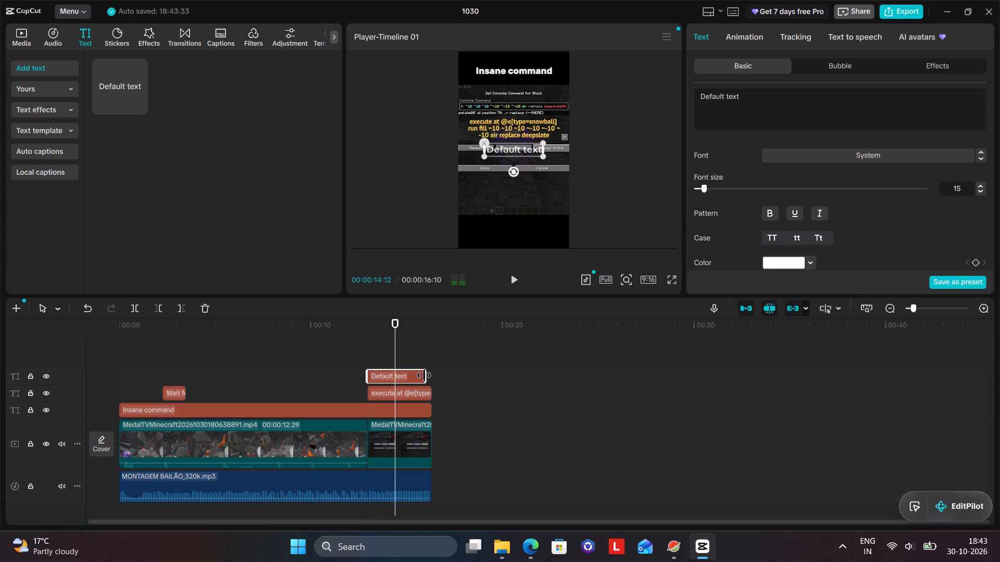
drag(424, 375, 429, 376)
Move the new default text below the Done and Cancel buttons of the command screen, centred horizontally.
drag(509, 150, 510, 165)
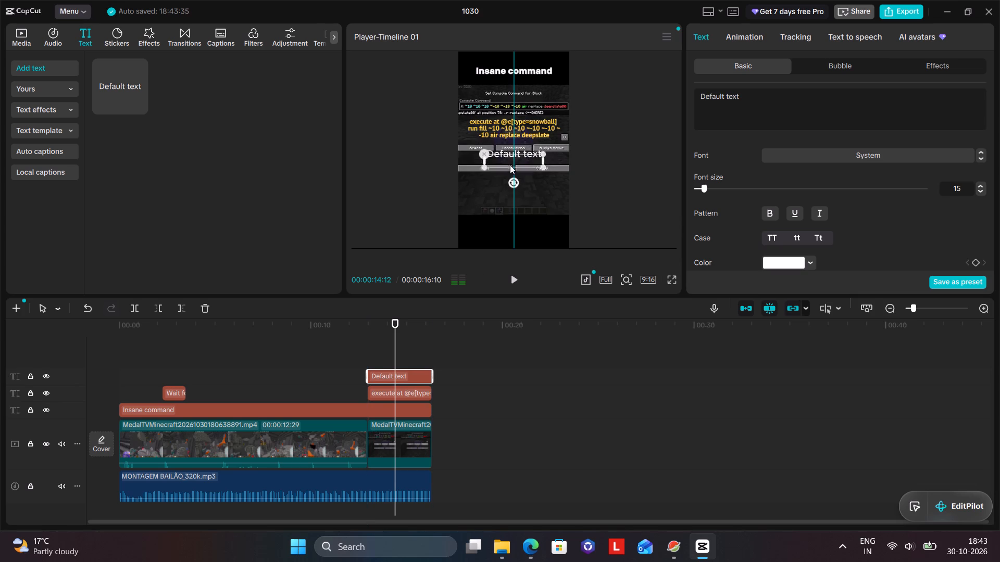
drag(510, 165, 508, 186)
Replace the new text's wording with "(Work in Java&Bedrock)", checking the reference Short.
click(808, 100)
key(ctrl+a)
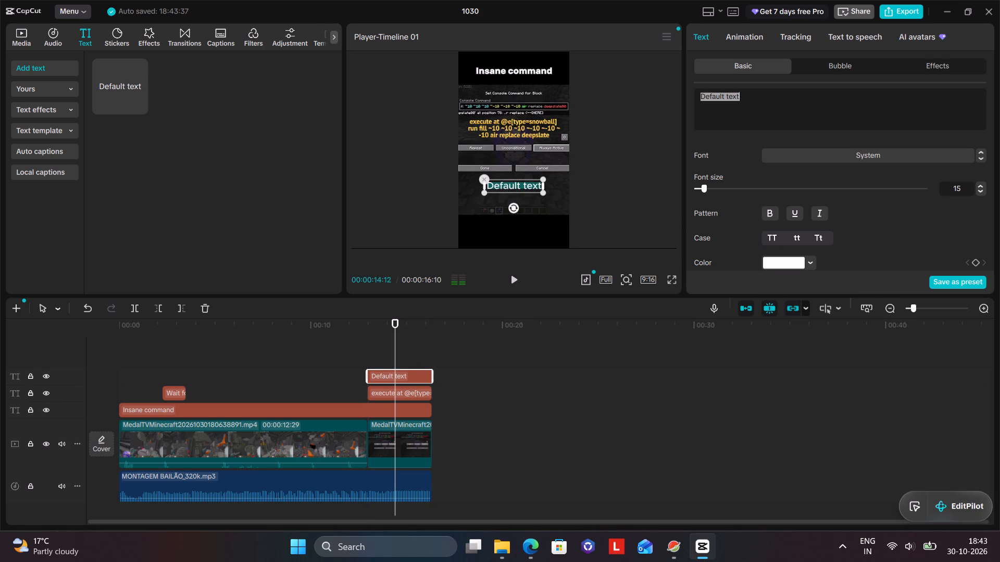
key(BackSpace)
text(Work in Java)
click(517, 542)
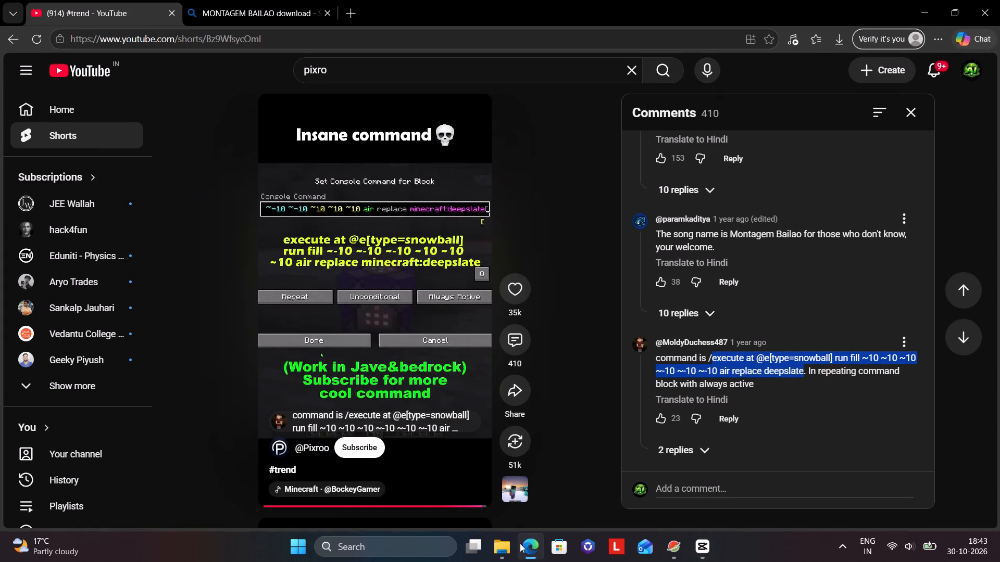
click(520, 543)
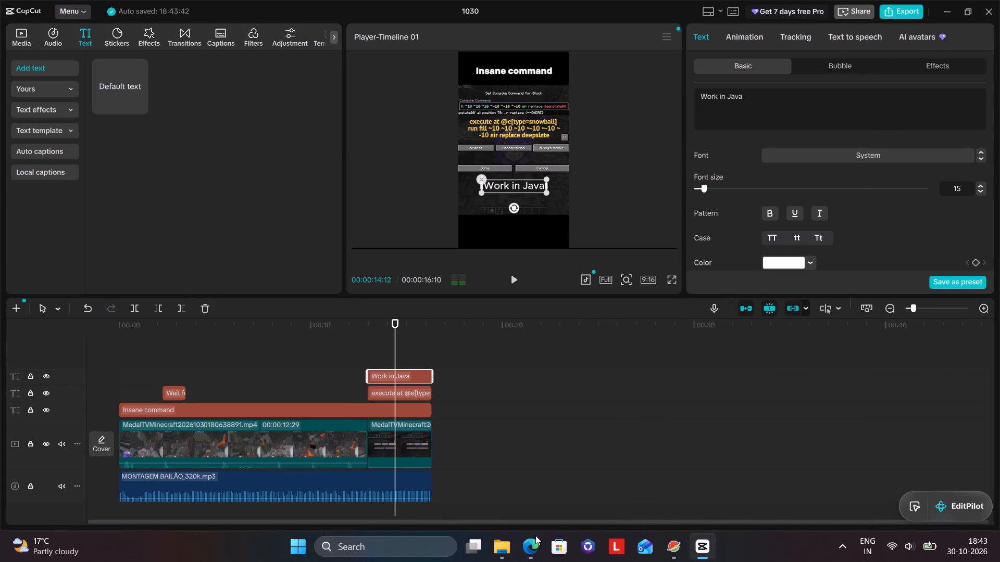
key(shift+ampersand)
text(Bedrock)
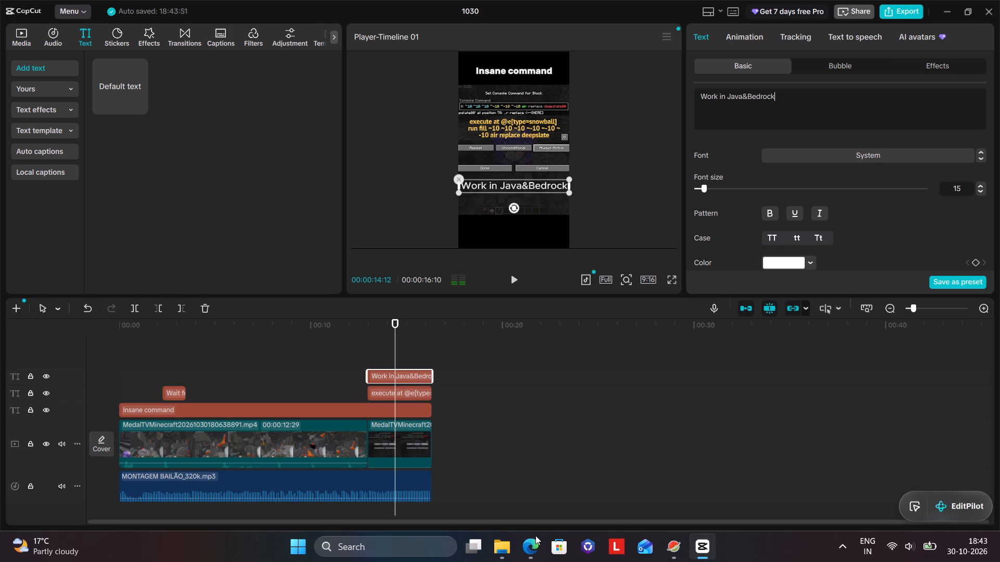
key(shift+parenright)
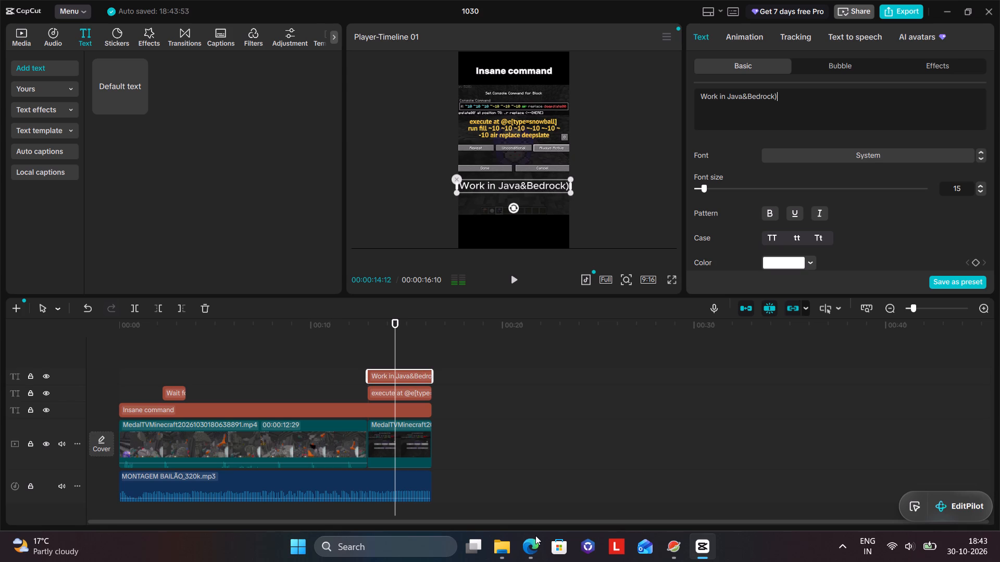
click(701, 92)
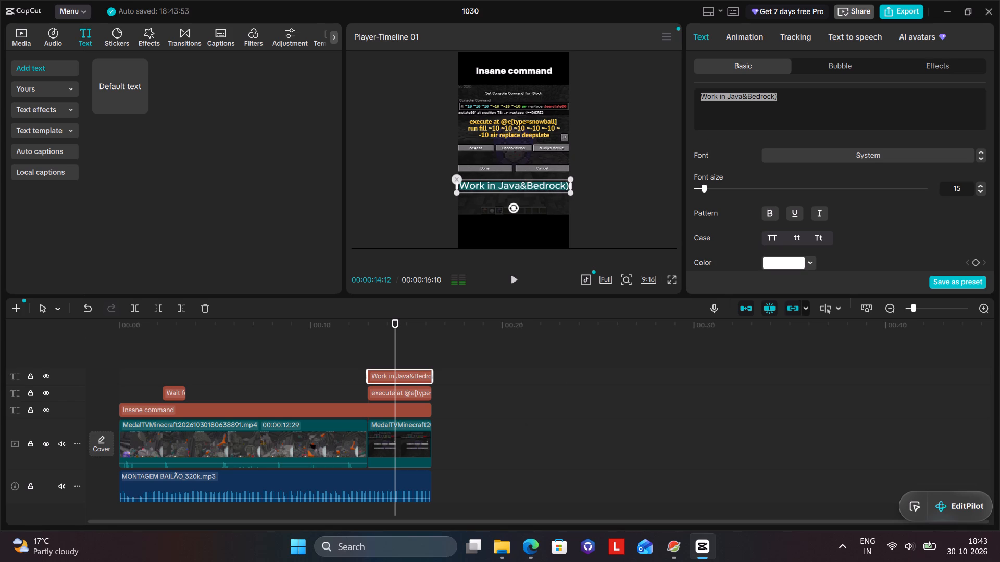
click(700, 94)
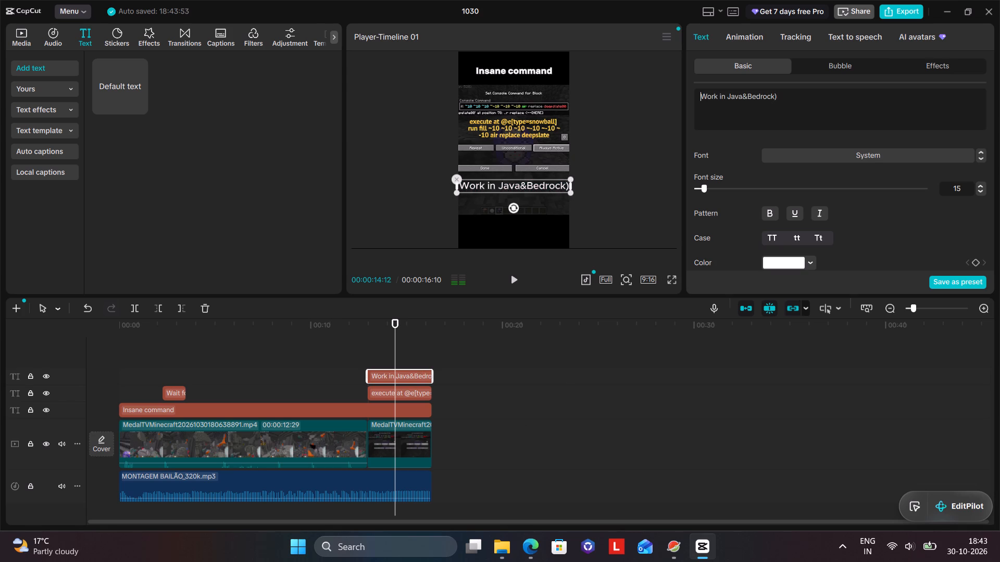
key(shift+parenleft)
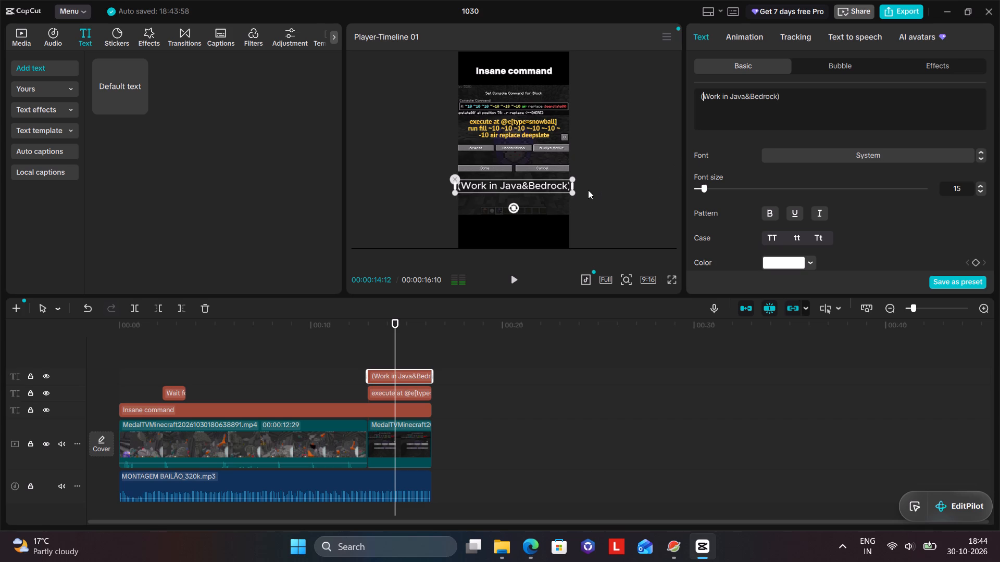
Scale the "(Work in Java&Bedrock)" caption down to the frame width and centre it below the Done and Cancel buttons.
drag(574, 194, 563, 190)
click(538, 183)
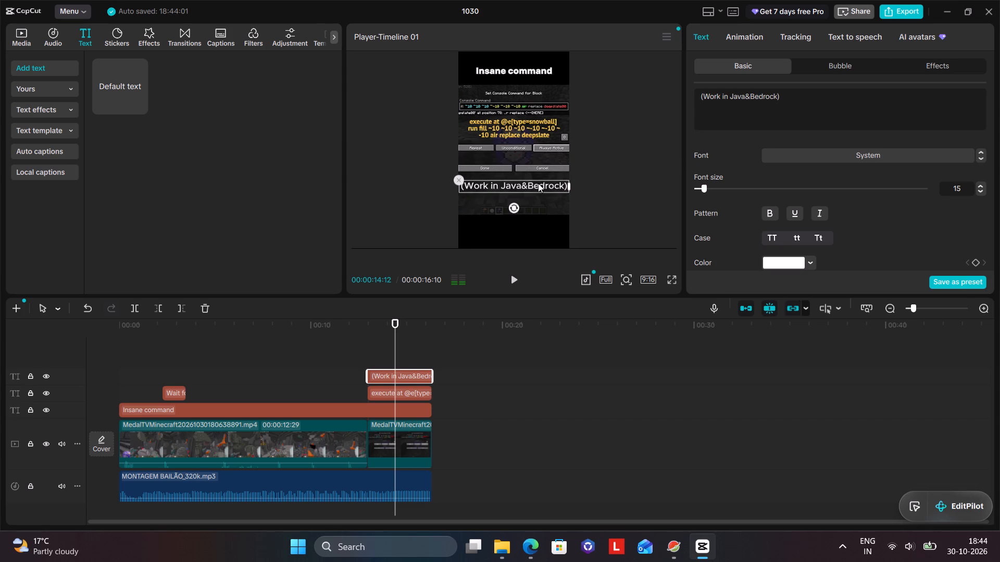
click(540, 187)
drag(530, 184, 519, 182)
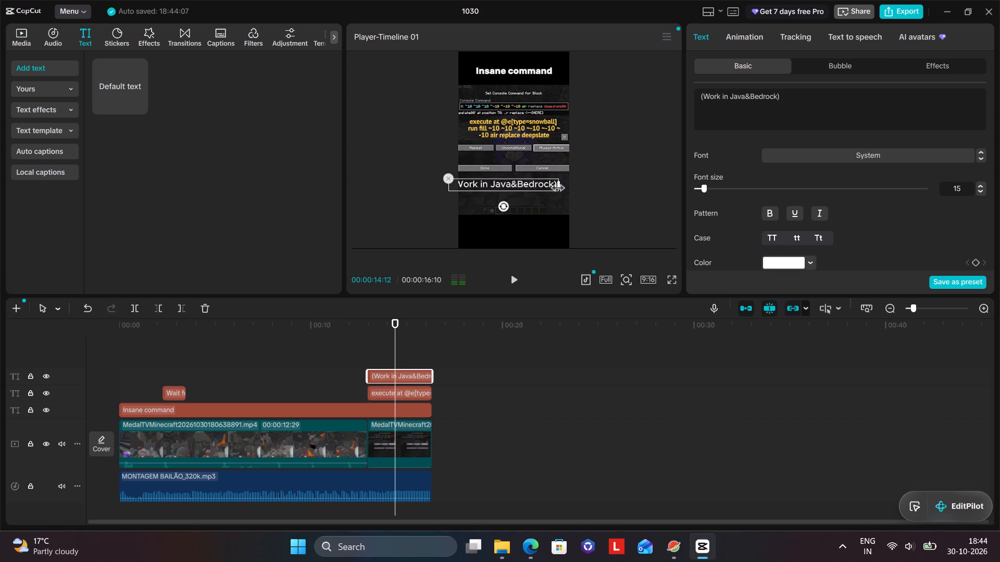
click(557, 188)
drag(557, 189, 551, 188)
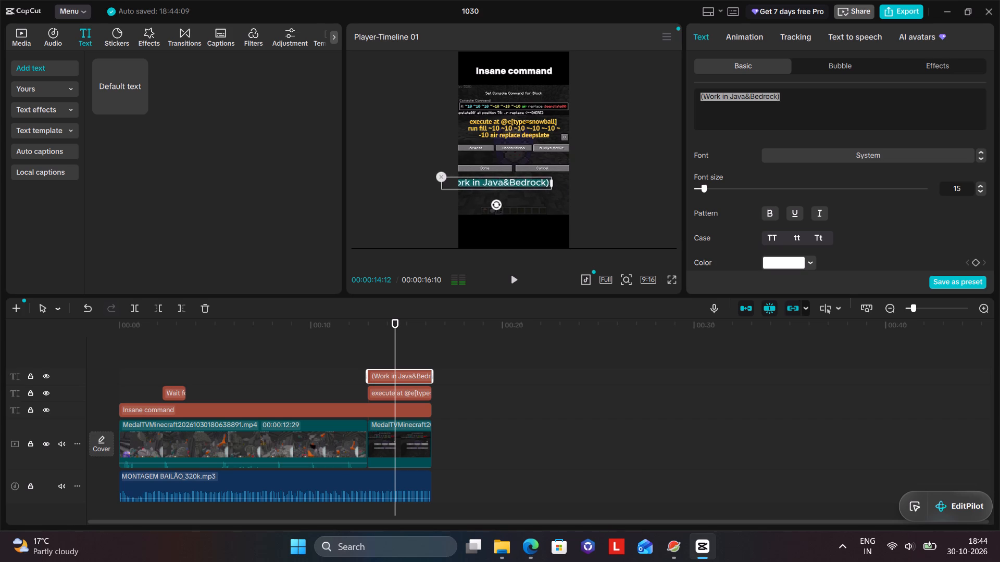
drag(551, 188, 565, 194)
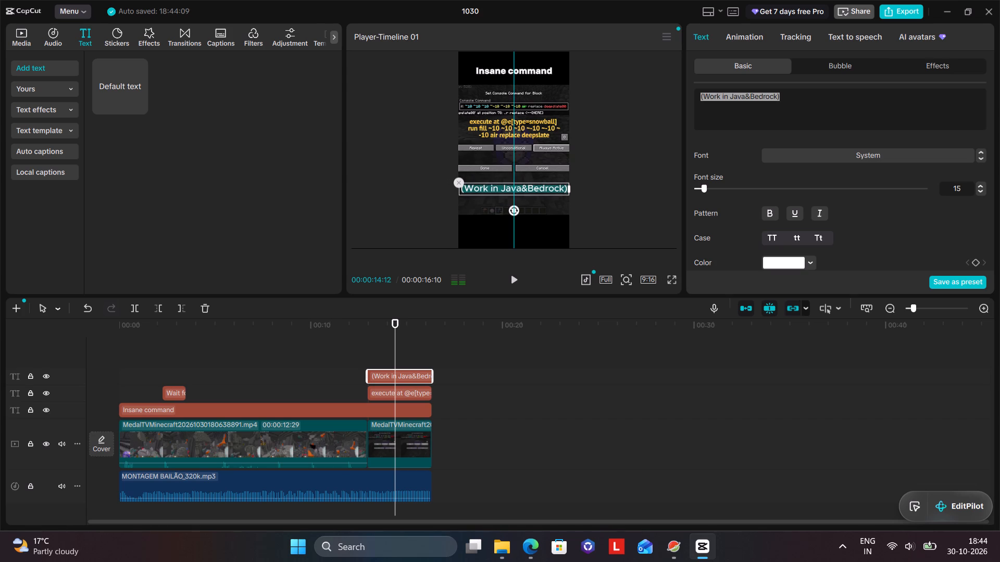
click(598, 194)
Set the "(Work in Java&Bedrock)" caption's font to Aoboshi after trying Cantarell and Quicksand.
click(546, 186)
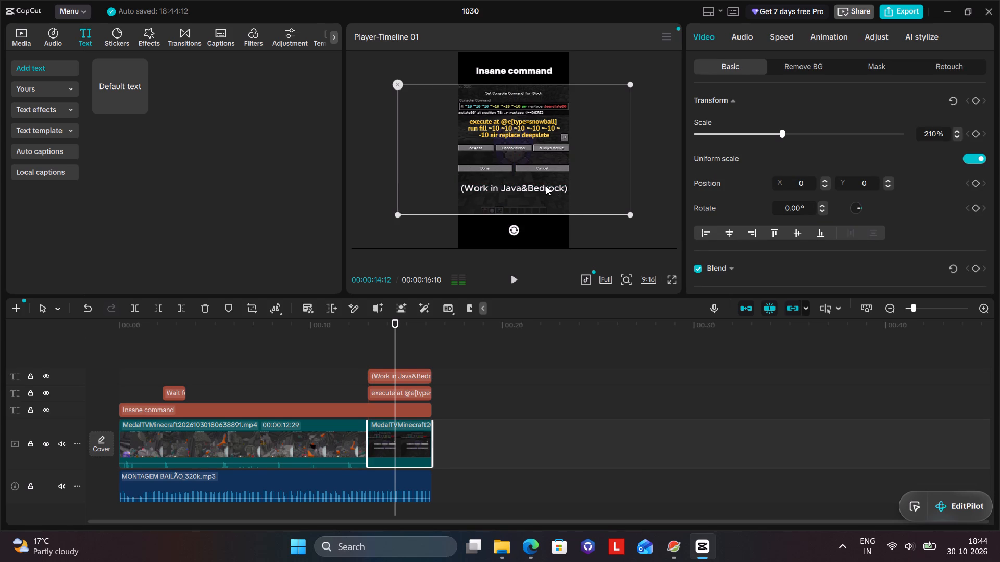
click(533, 185)
click(842, 154)
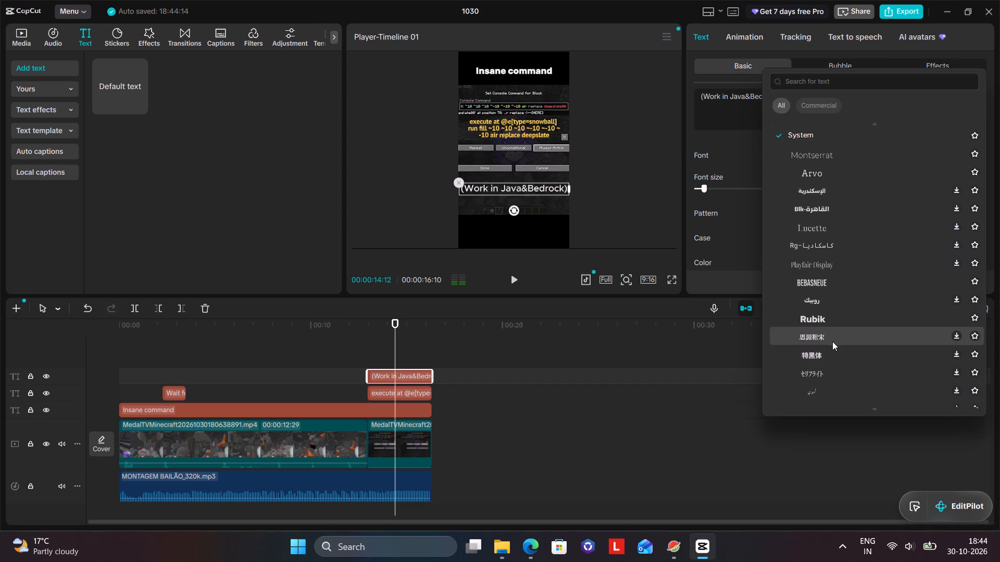
scroll(833, 341, down, 7)
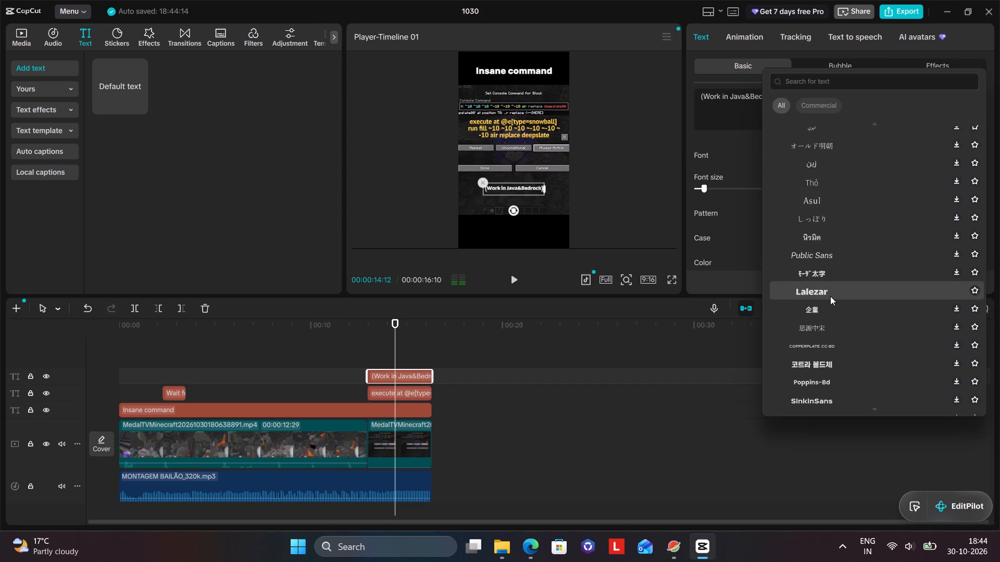
scroll(840, 335, down, 8)
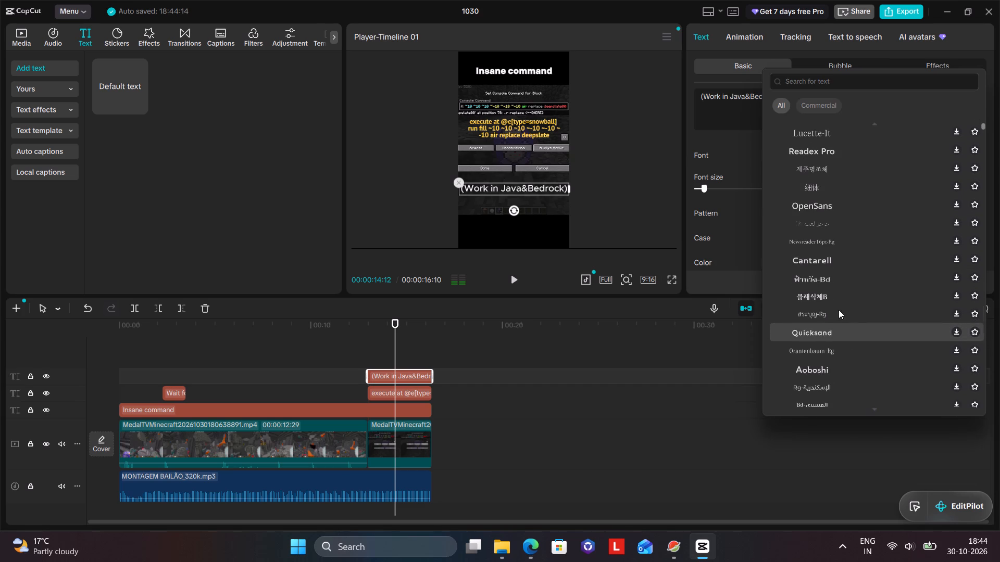
click(955, 258)
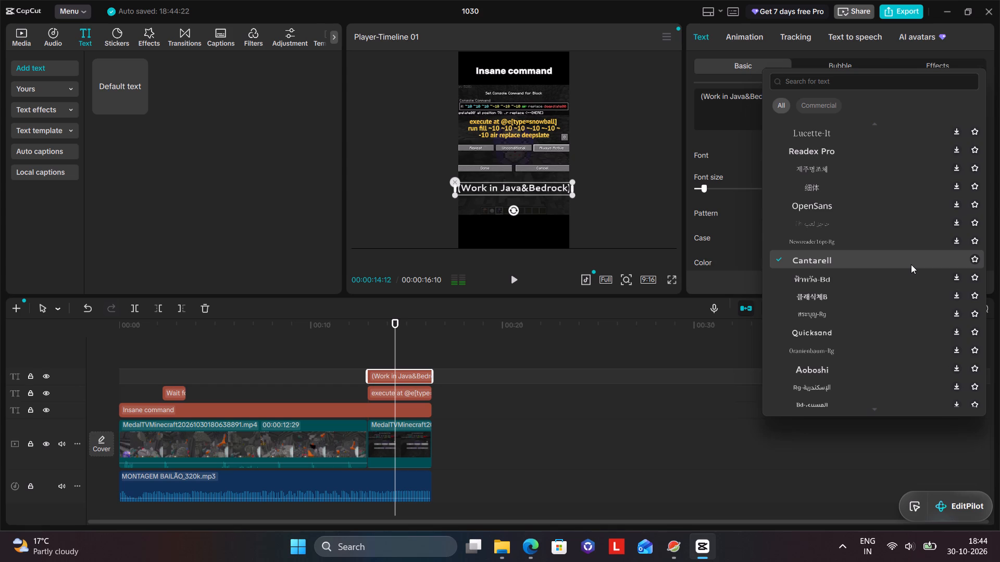
click(958, 331)
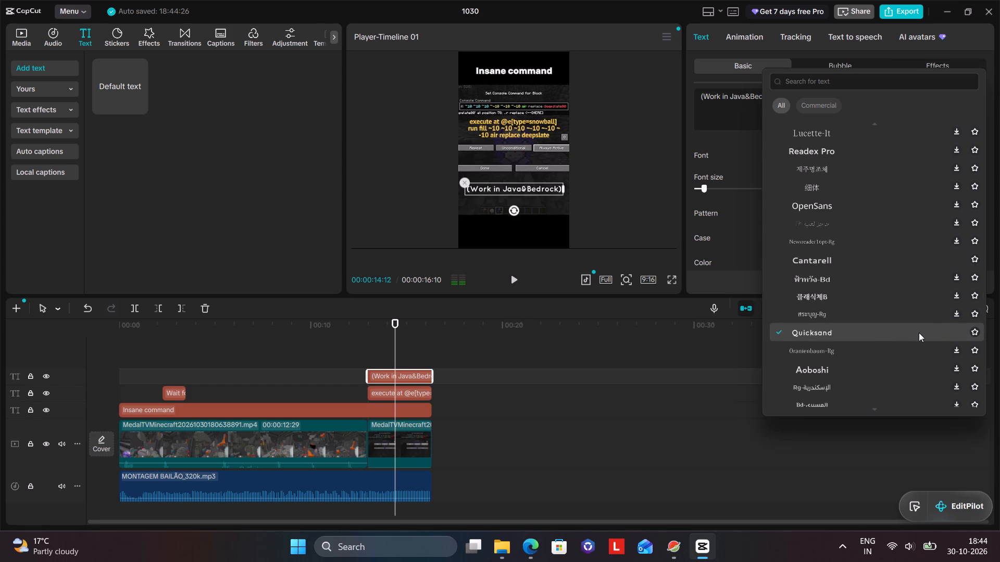
scroll(918, 333, down, 1)
click(954, 313)
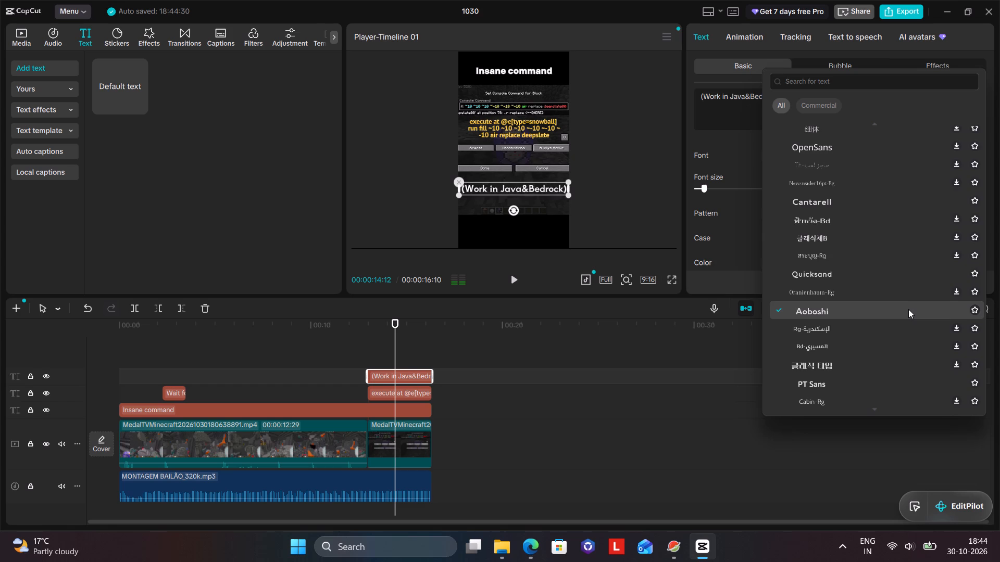
scroll(908, 310, down, 3)
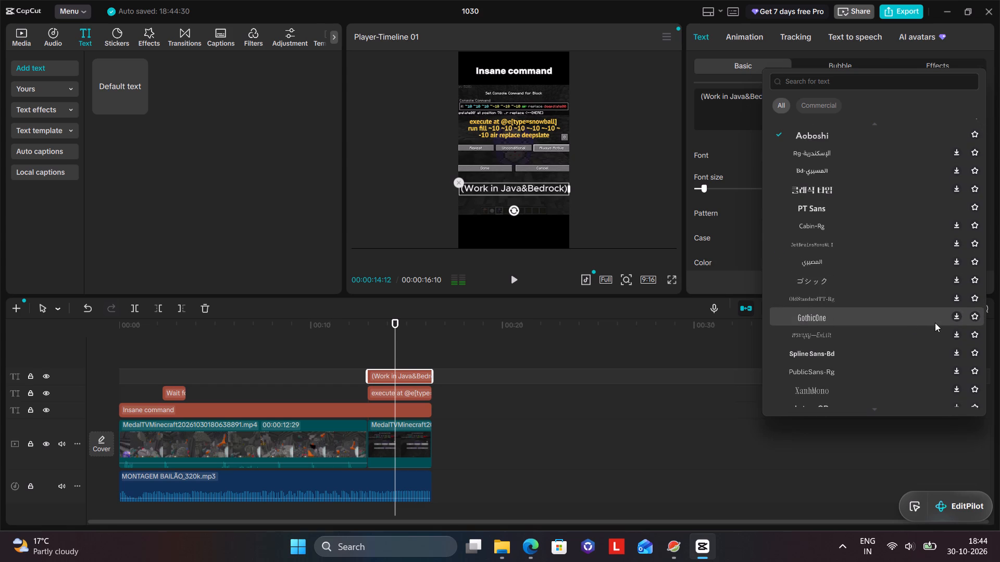
click(818, 134)
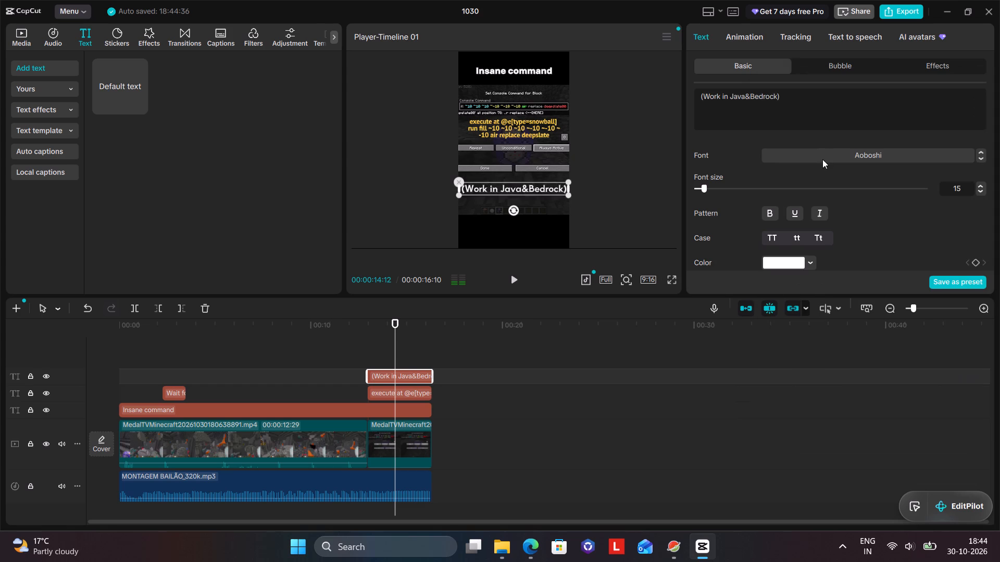
Change the "(Work in Java&Bedrock)" caption's color to a bright yellow-green.
click(795, 264)
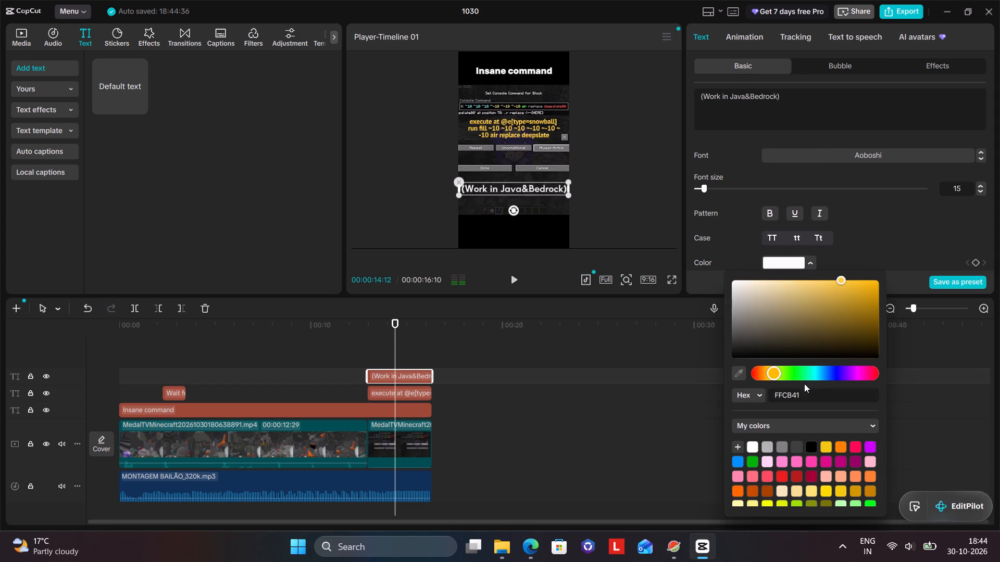
click(785, 372)
drag(853, 306, 881, 289)
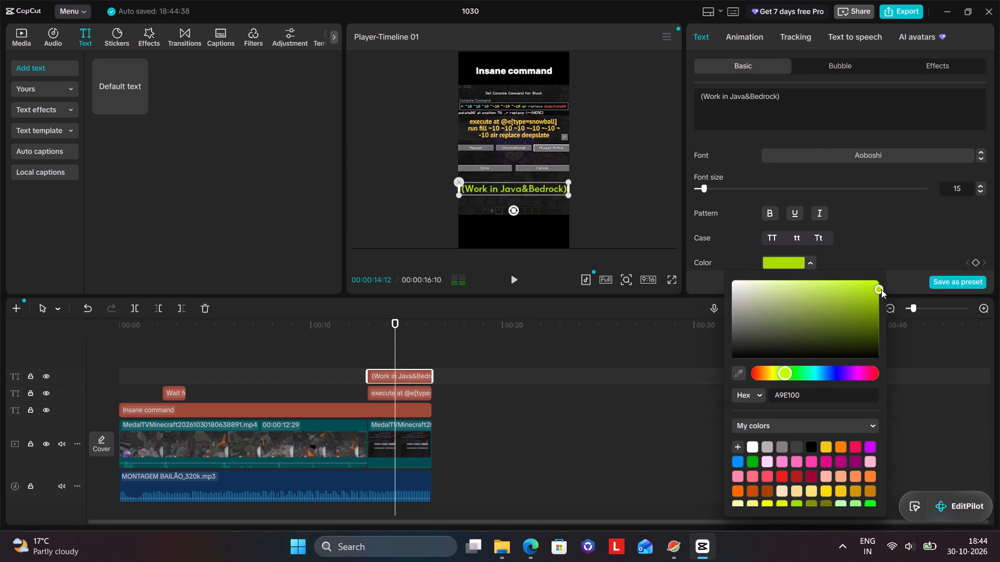
drag(881, 289, 884, 265)
click(585, 379)
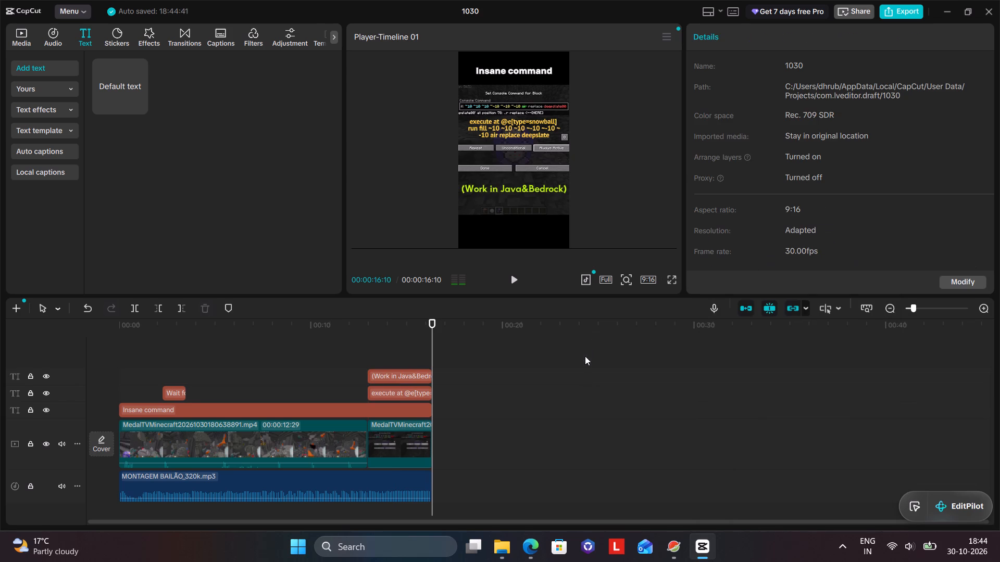
Add a default text clip directly after the "Insane command" text ends and shorten it to about one second, ending at 17:09.
drag(125, 88, 419, 385)
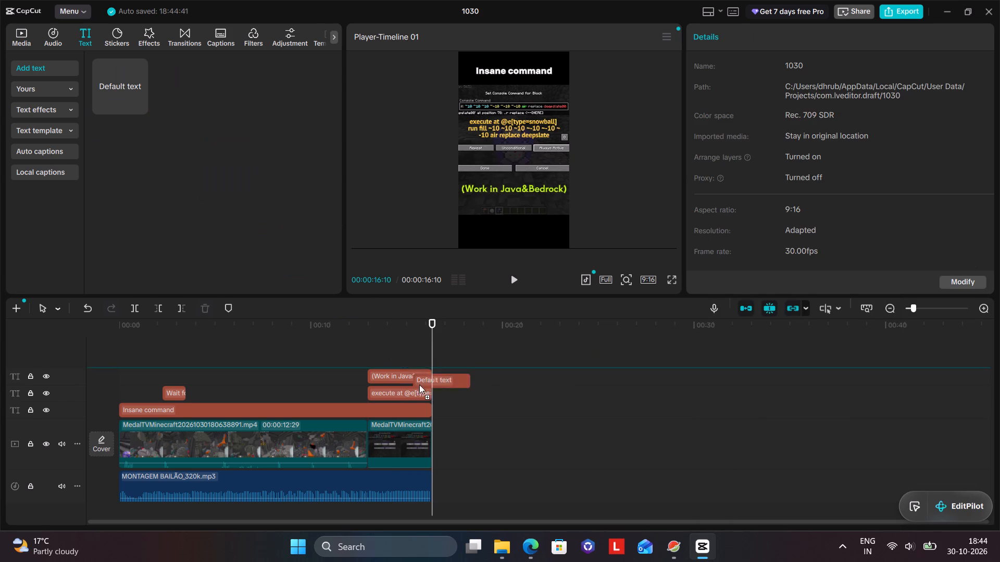
drag(419, 385, 433, 452)
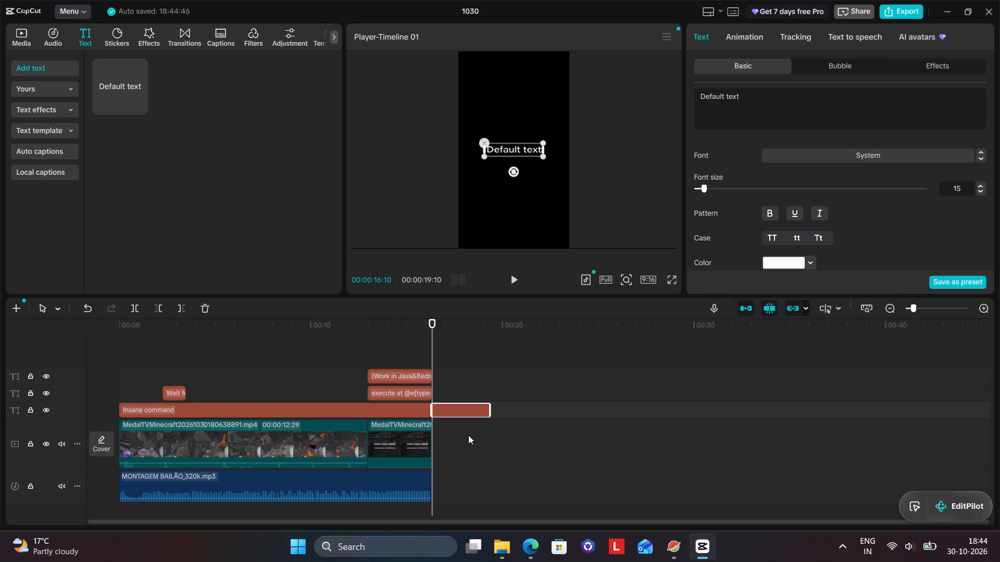
drag(492, 411, 468, 415)
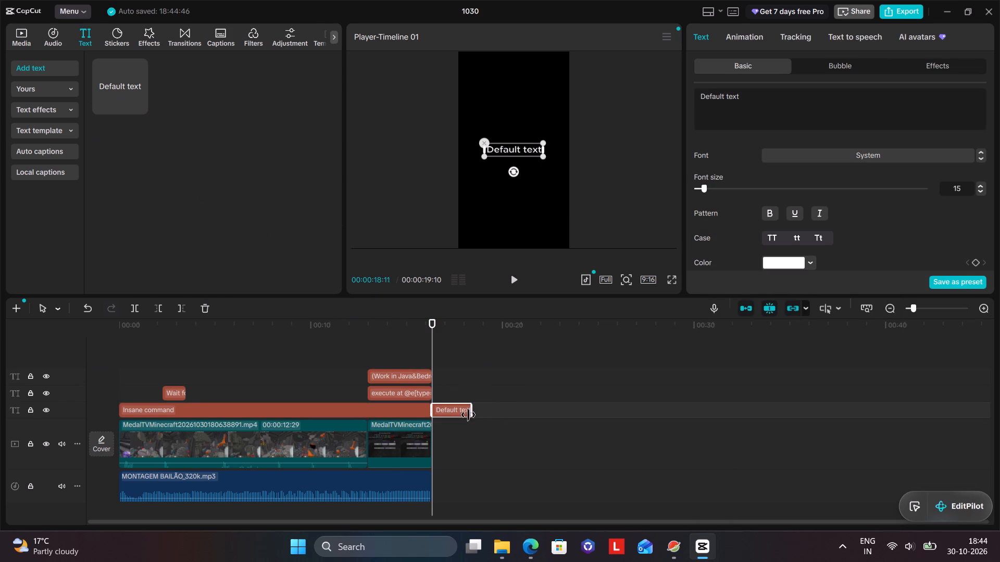
drag(468, 415, 453, 415)
drag(453, 415, 448, 415)
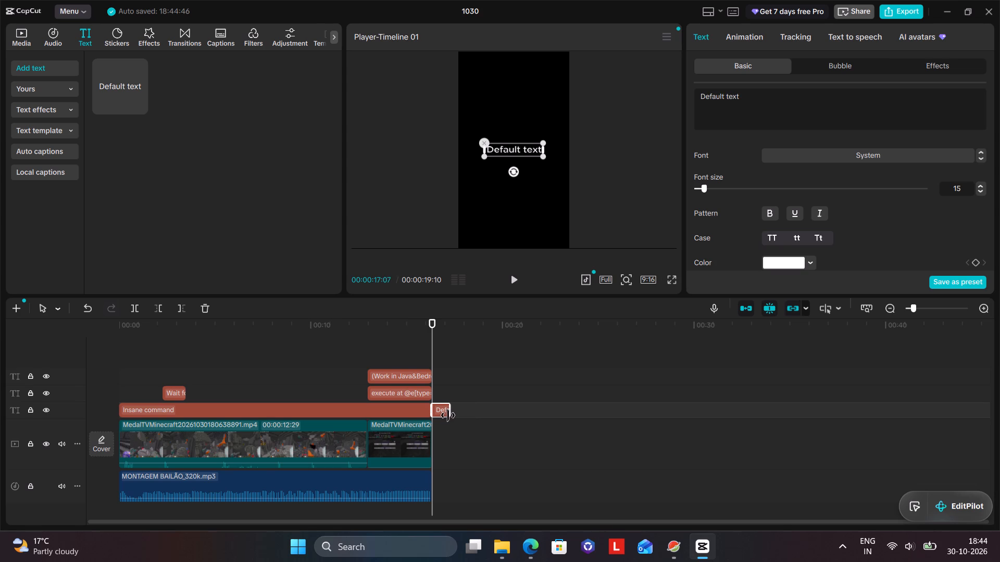
drag(448, 415, 444, 415)
click(446, 409)
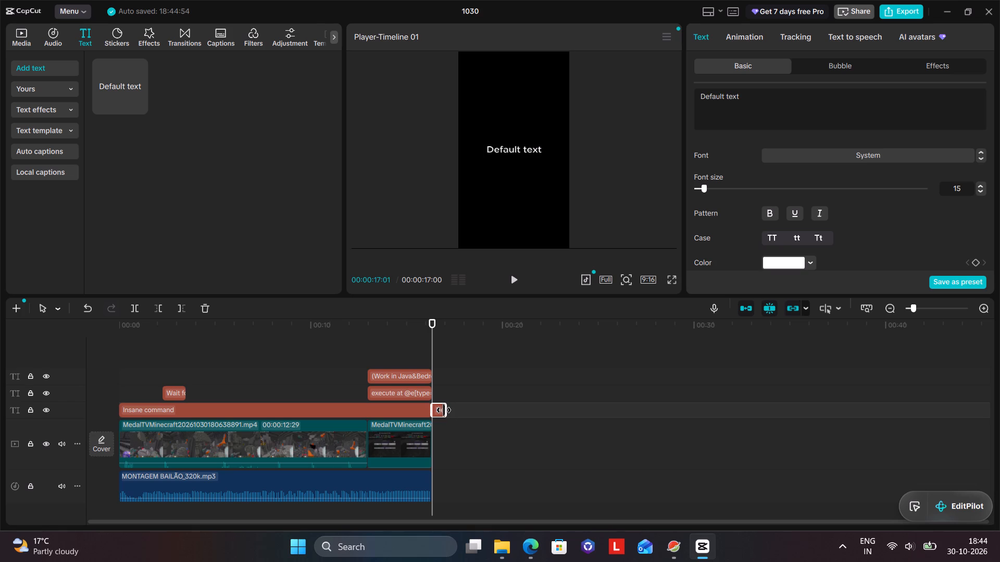
click(445, 409)
drag(442, 411, 443, 415)
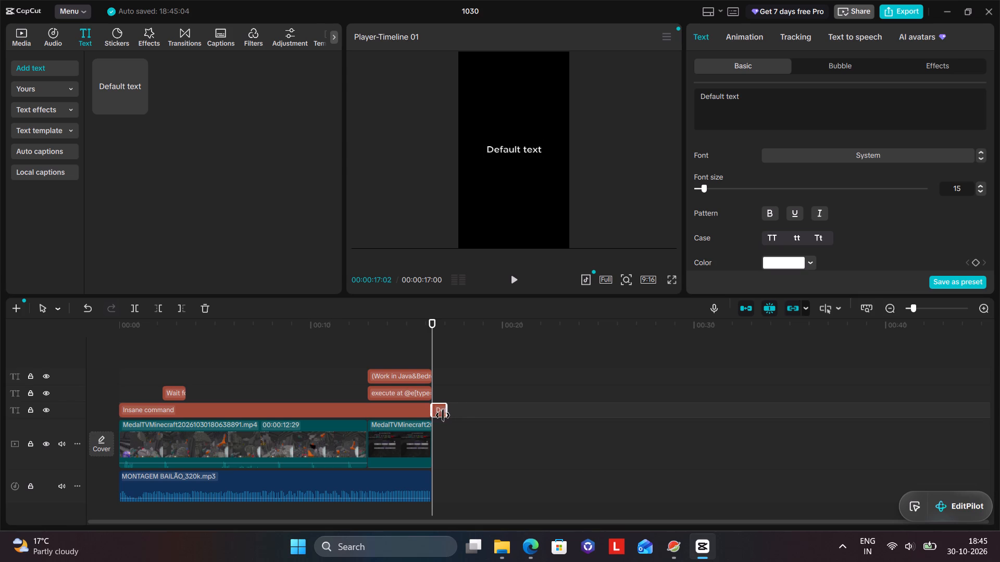
drag(443, 415, 441, 415)
click(441, 416)
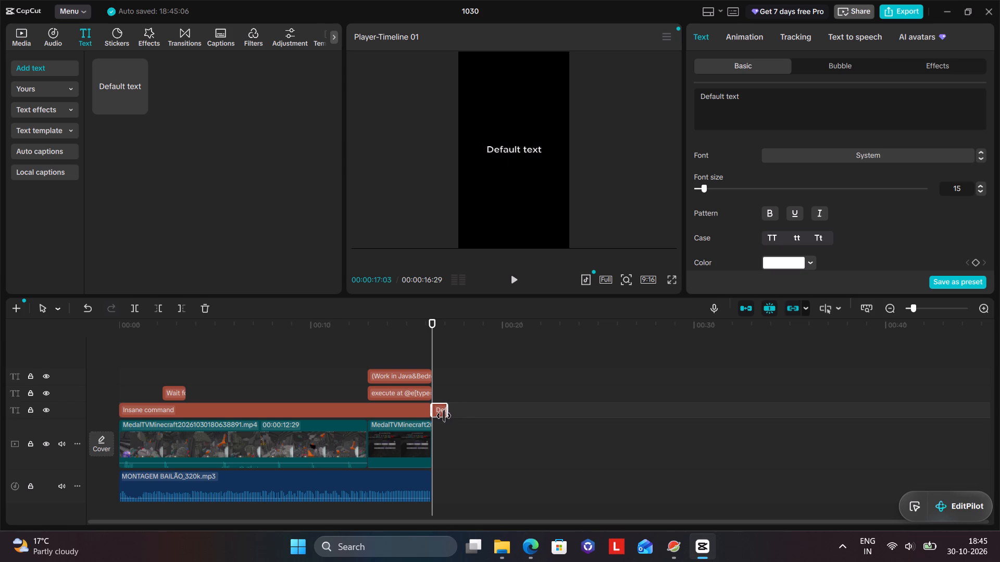
click(444, 416)
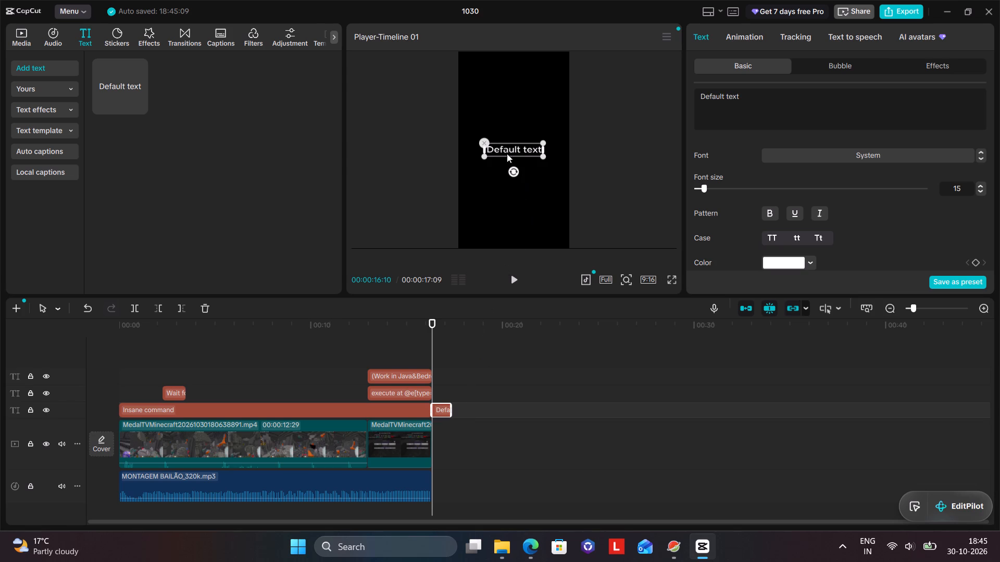
Replace the closing text's wording with "SUBSCRIBE" and enlarge it to nearly the frame width.
drag(542, 160, 555, 172)
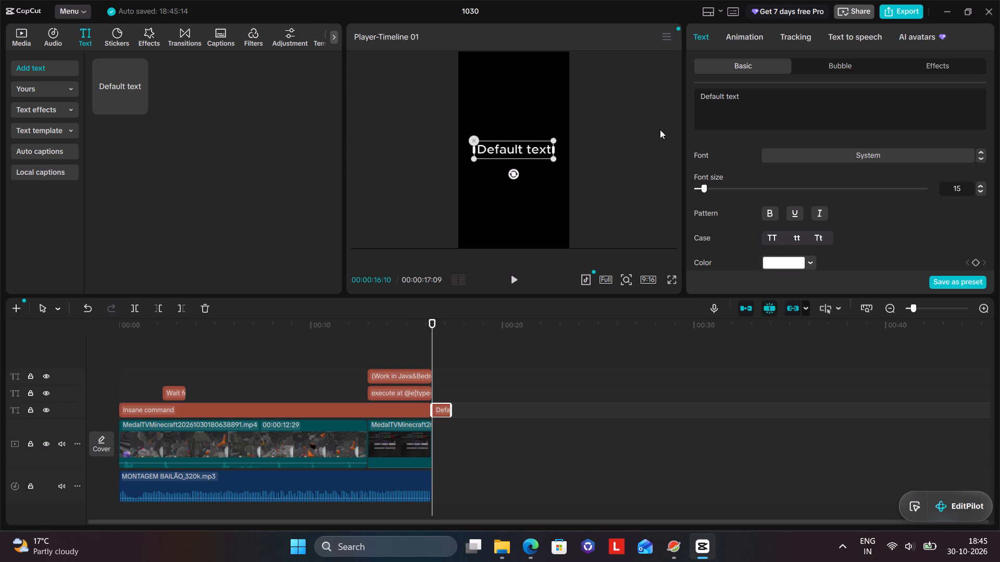
drag(773, 99, 604, 113)
drag(790, 87, 686, 95)
drag(755, 94, 651, 95)
key(ctrl+a)
key(BackSpace)
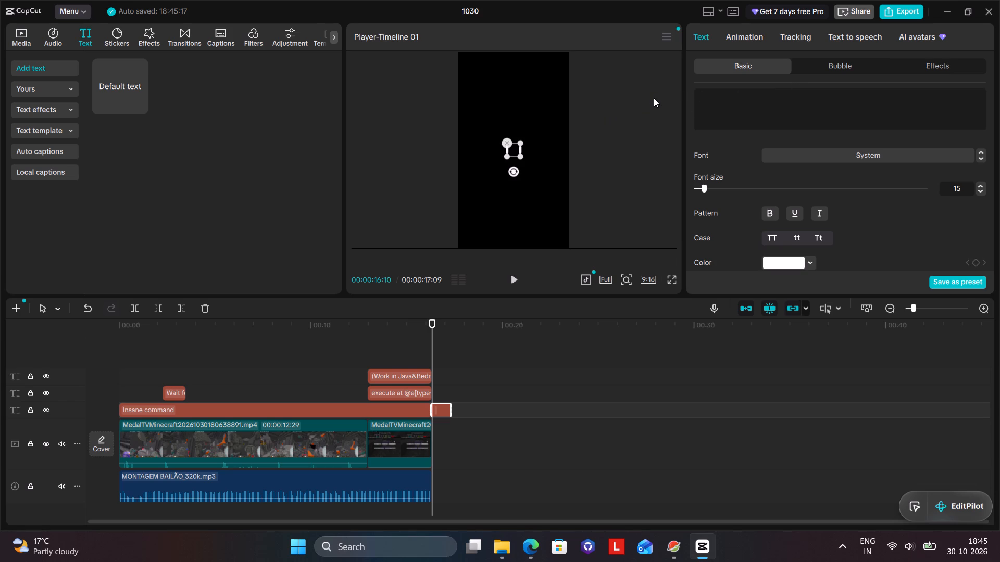
text(SUS)
key(BackSpace)
text(BSCRIBE)
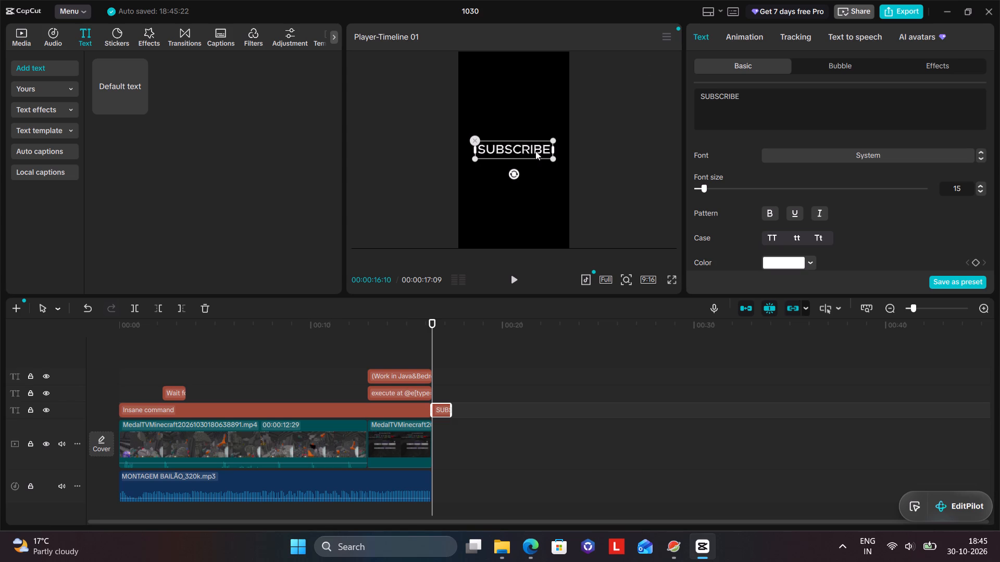
drag(548, 157, 560, 164)
click(561, 445)
Extend the end of the MONTAGEM BAILÃO music clip to match the end of the SUBSCRIBE text.
click(410, 481)
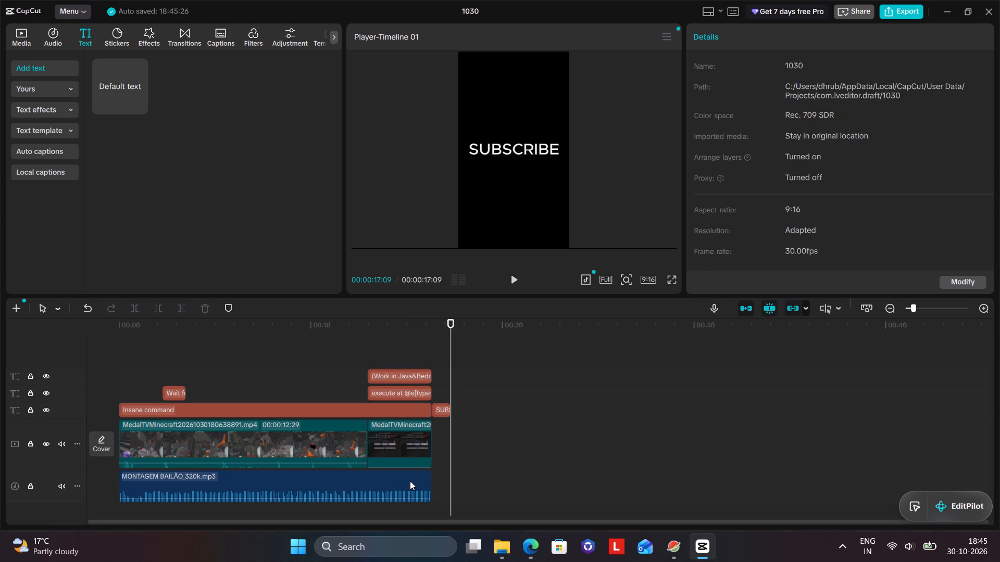
click(433, 483)
click(421, 482)
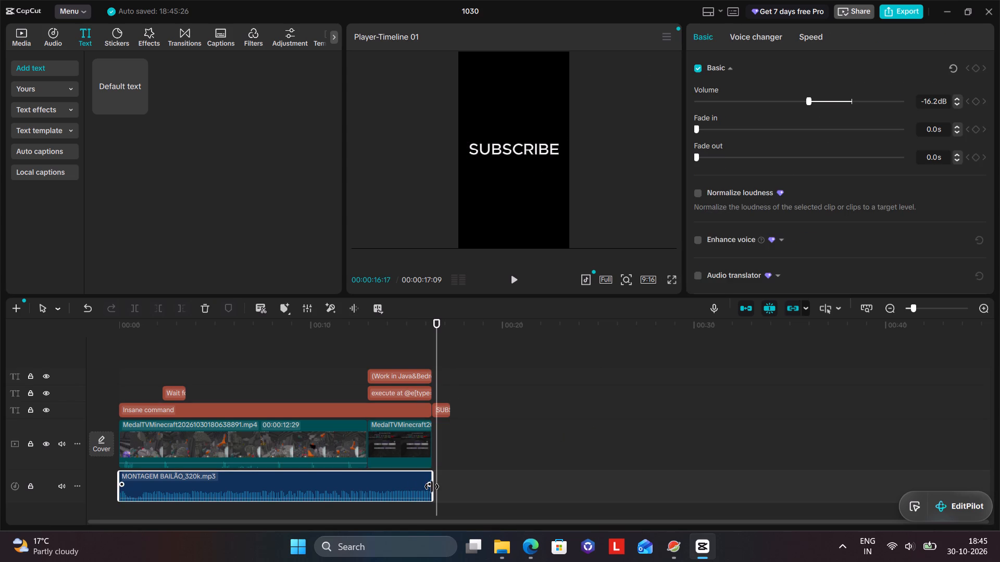
click(432, 487)
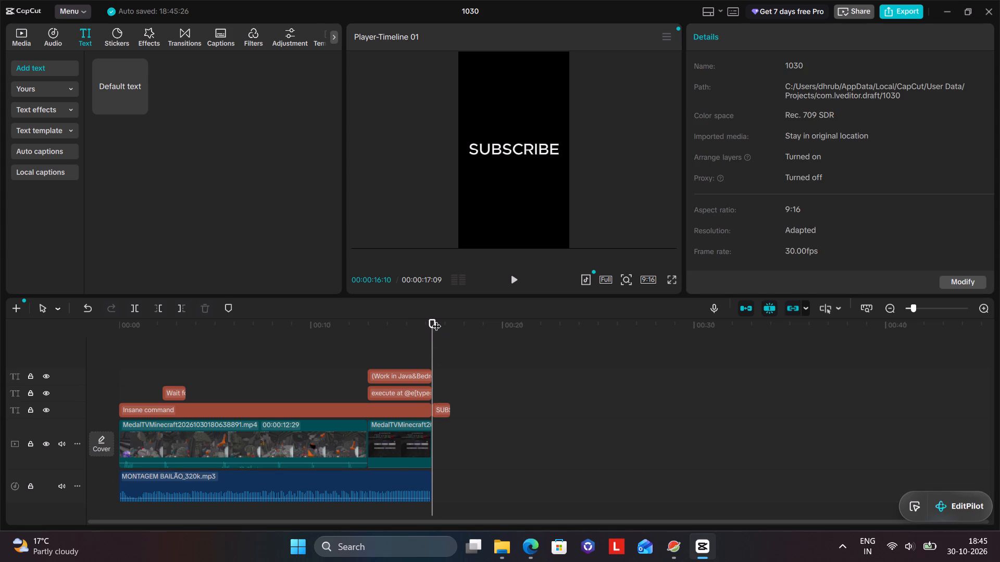
drag(430, 324, 398, 334)
click(418, 479)
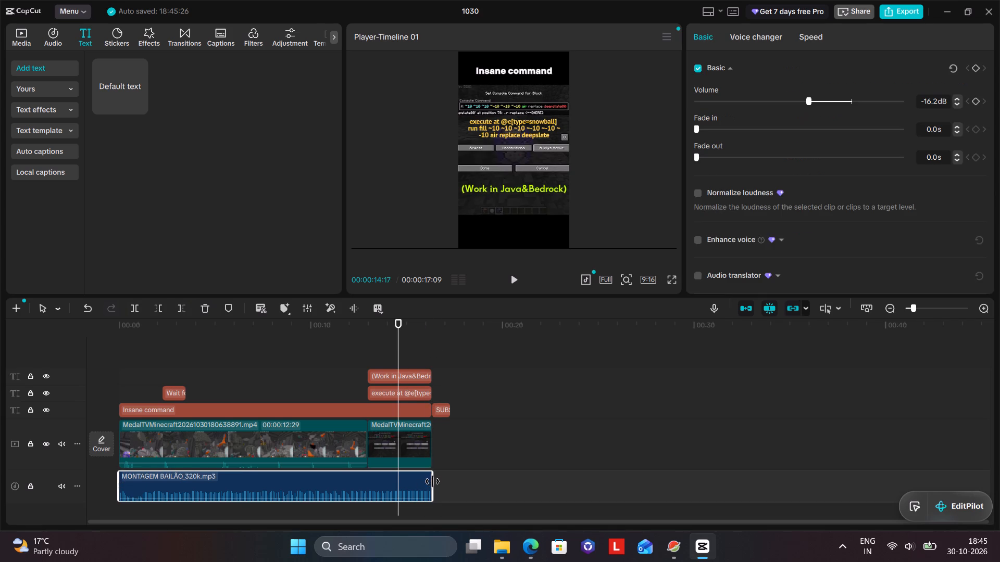
click(432, 487)
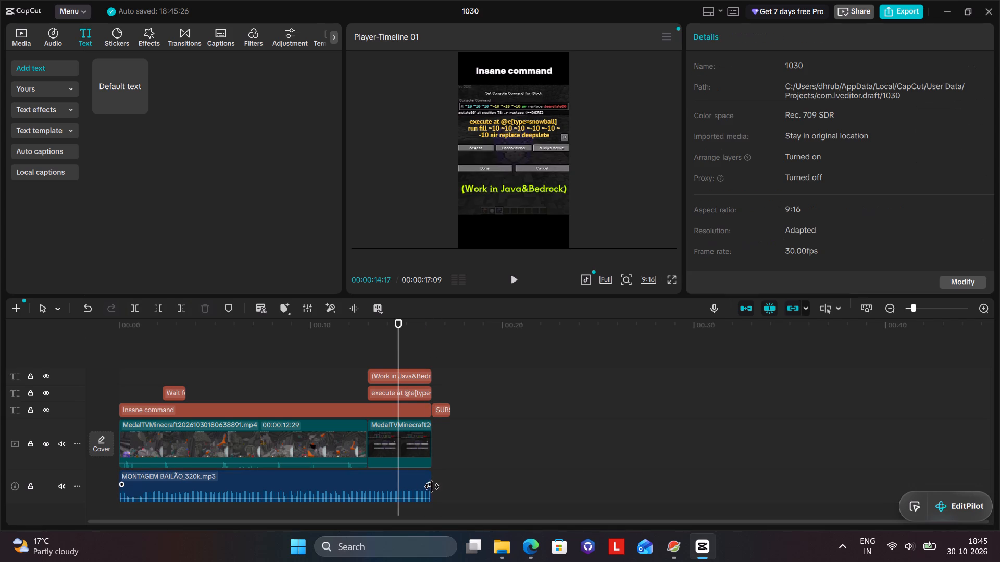
drag(431, 326, 400, 337)
click(414, 478)
drag(429, 480, 434, 480)
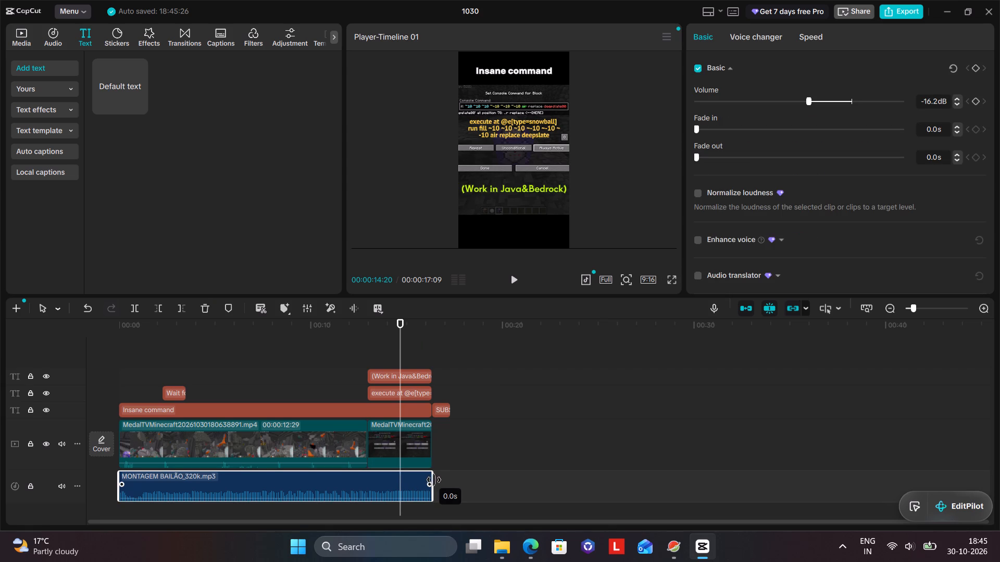
drag(434, 480, 451, 479)
drag(434, 480, 438, 480)
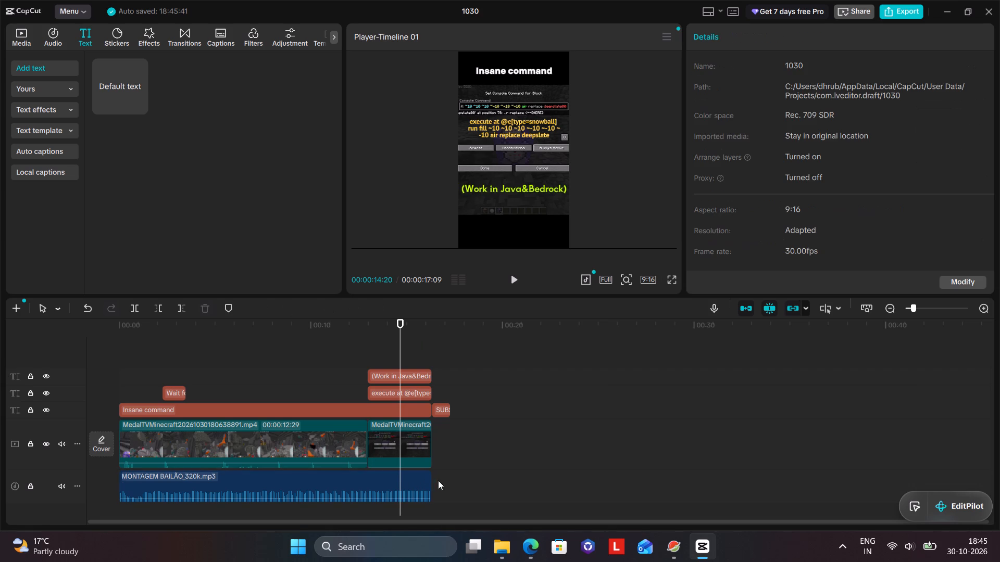
drag(438, 480, 439, 480)
click(423, 478)
drag(430, 479, 431, 479)
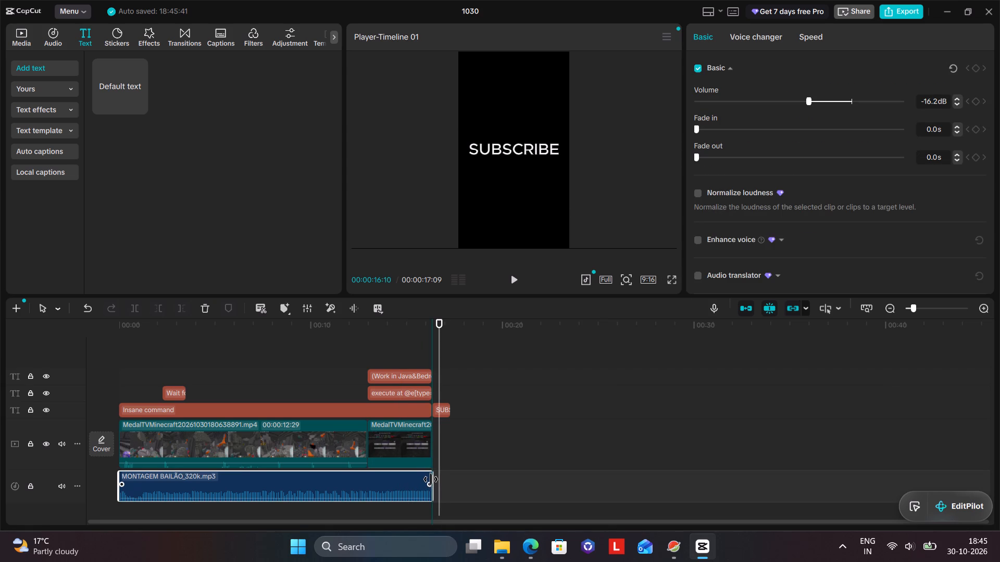
drag(431, 479, 447, 478)
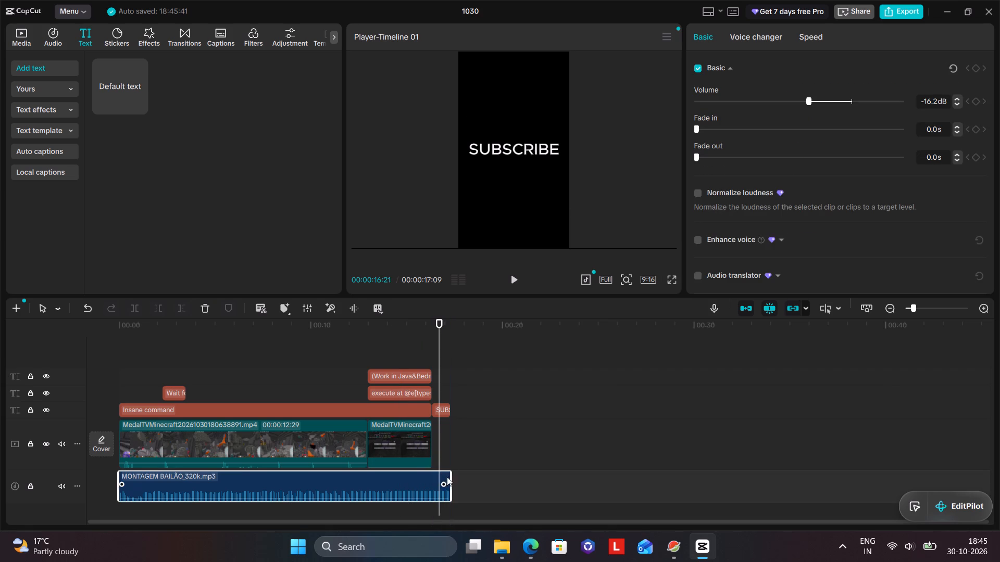
Preview the opening seconds and nudge the "Wait for Command" caption sideways so it sits horizontally centered in the frame.
drag(440, 326, 0, 354)
key(space)
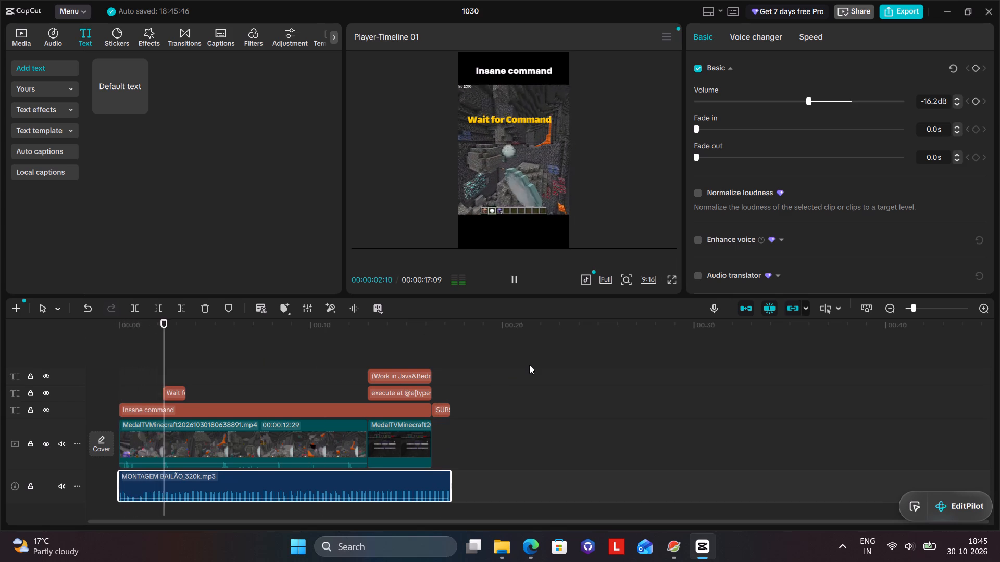
key(space)
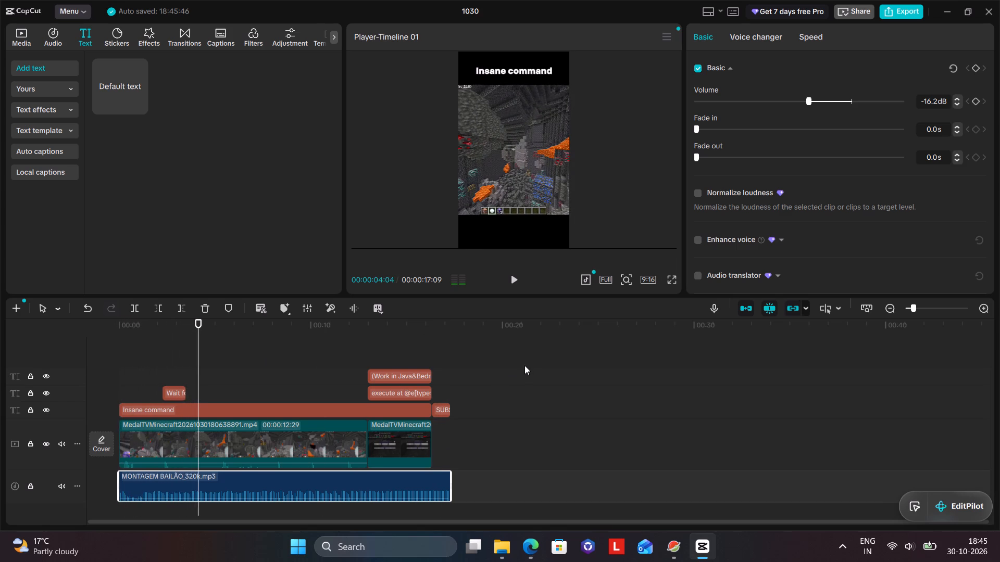
drag(197, 322, 170, 333)
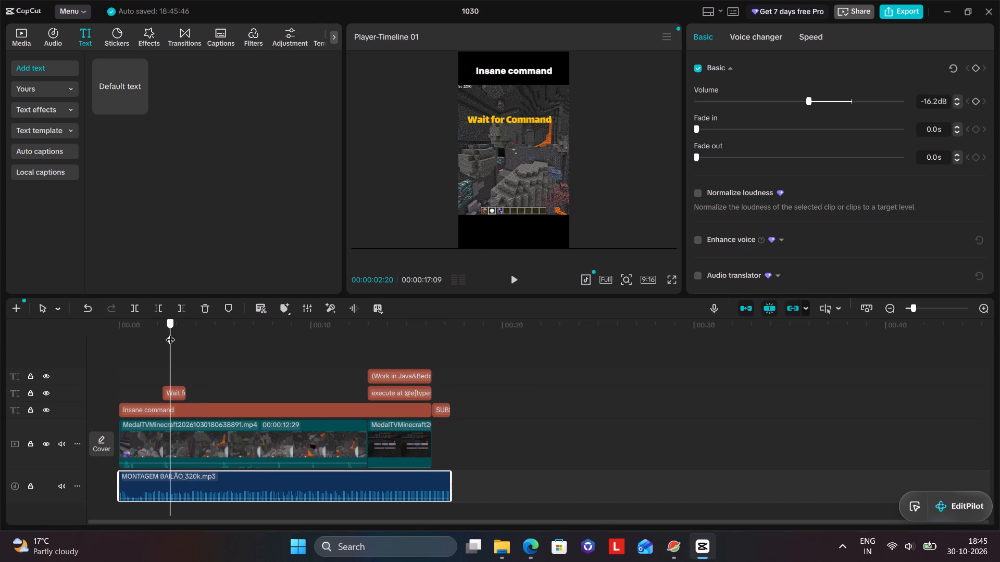
click(515, 119)
drag(515, 120, 522, 120)
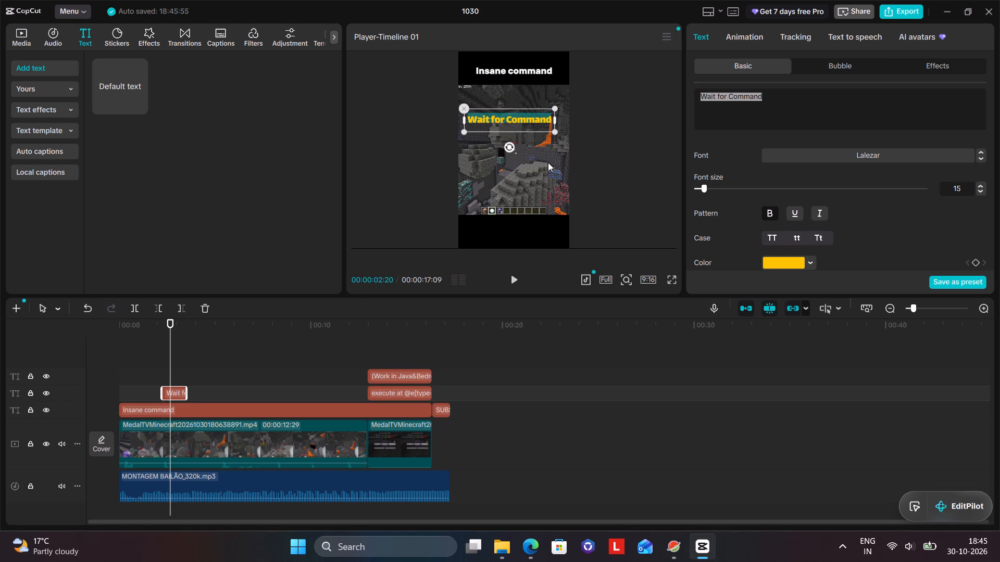
click(547, 161)
double_click(521, 119)
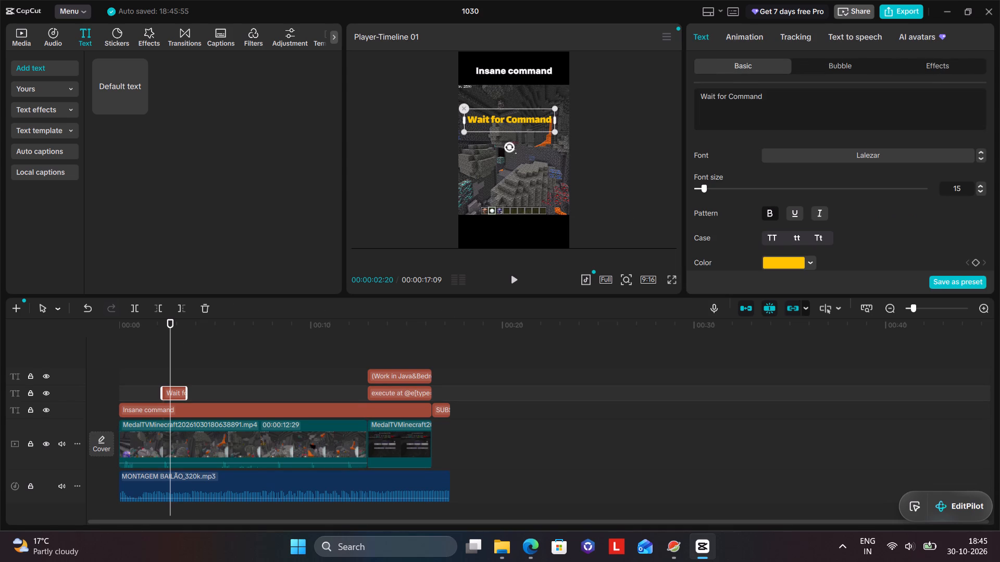
drag(525, 132, 534, 132)
click(525, 130)
drag(500, 107, 505, 109)
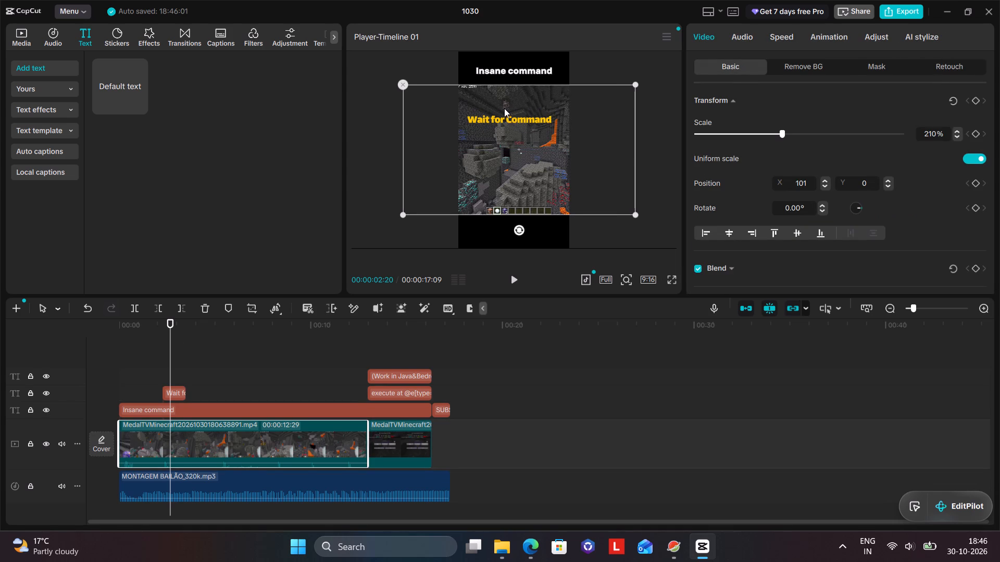
click(504, 108)
click(524, 124)
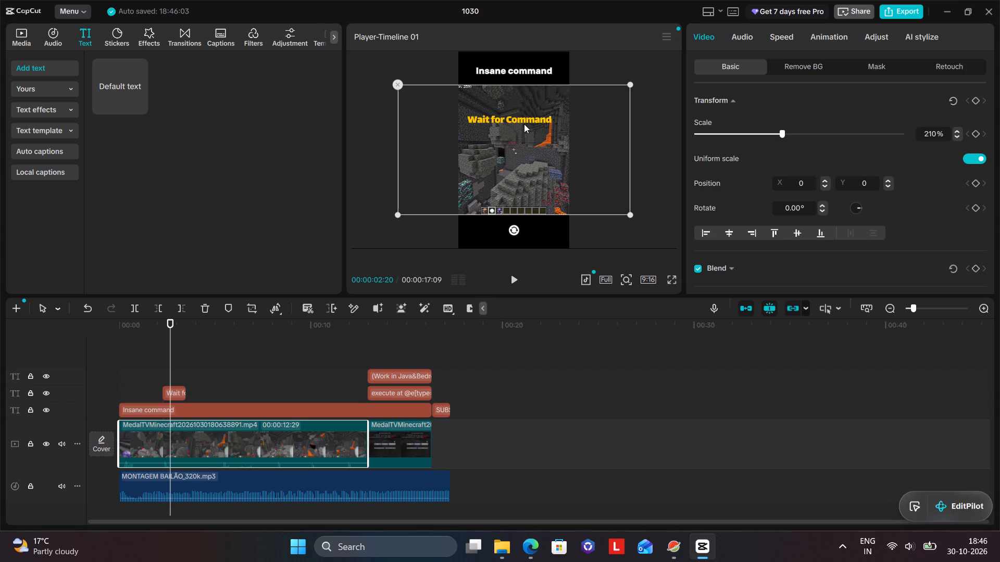
click(523, 122)
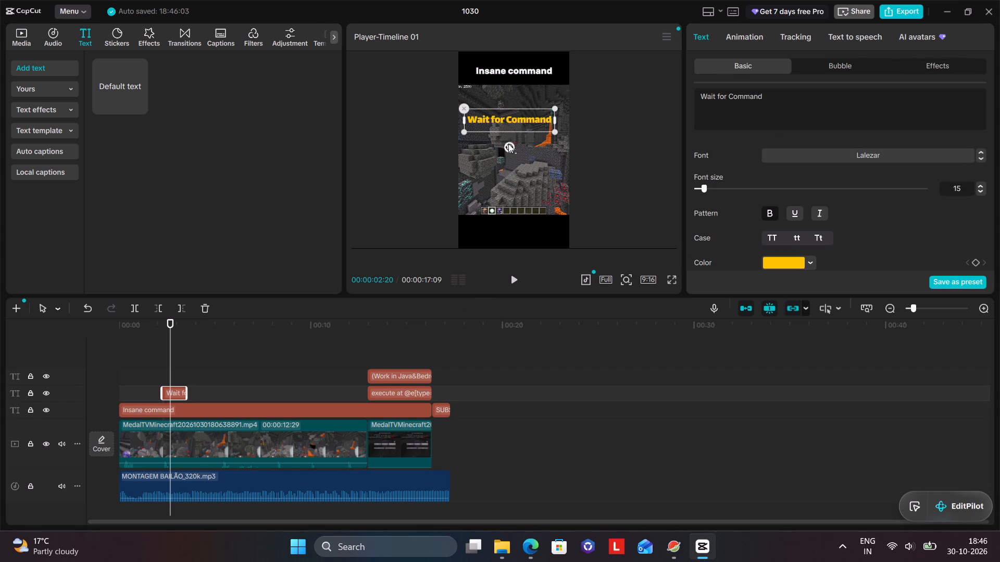
click(508, 144)
drag(464, 106, 484, 107)
drag(484, 107, 492, 108)
click(524, 131)
drag(500, 129, 501, 129)
drag(501, 129, 511, 129)
click(511, 107)
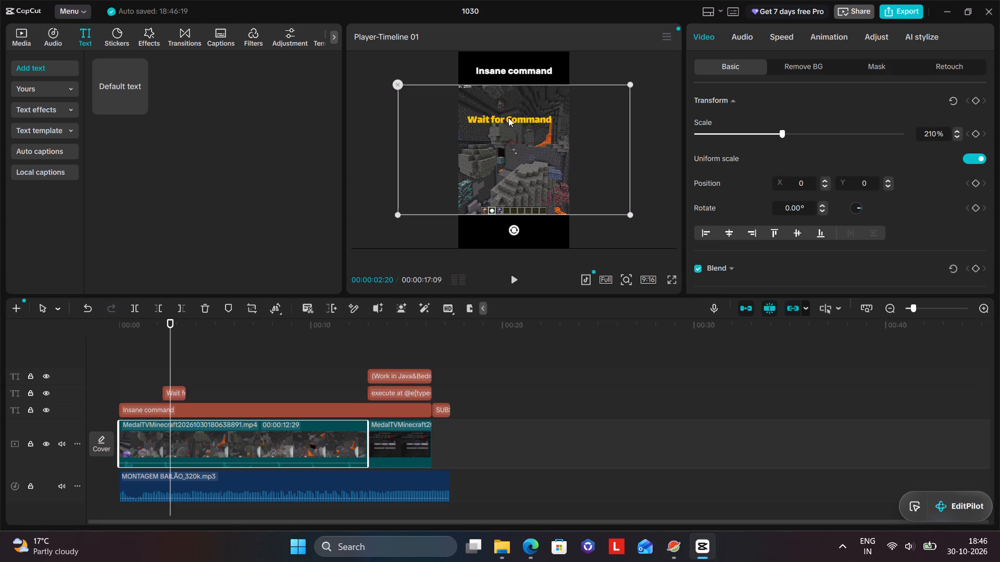
click(507, 119)
click(507, 119)
drag(515, 131, 521, 131)
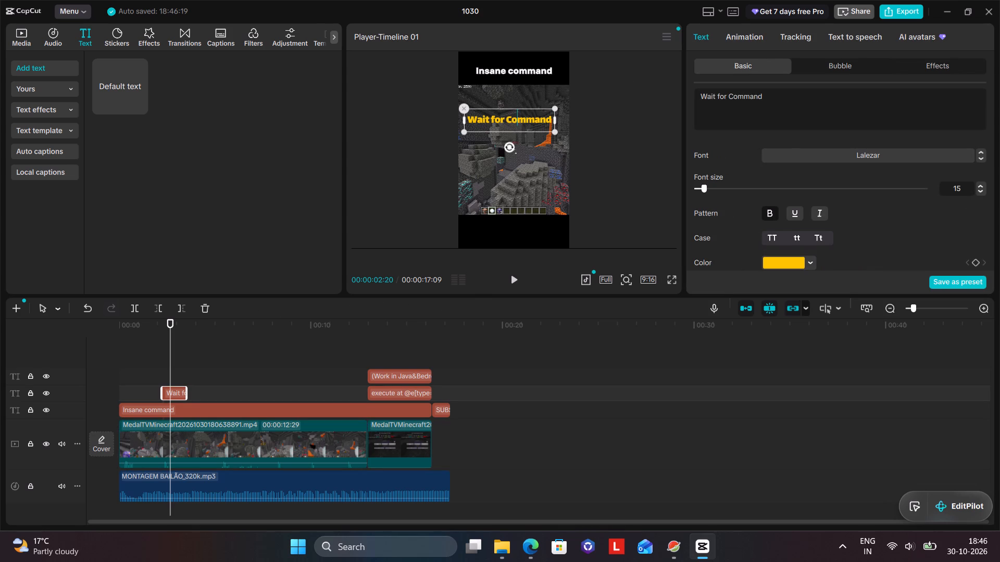
drag(521, 131, 526, 131)
click(493, 133)
click(499, 116)
drag(490, 129, 497, 128)
Play the whole video from the start through the SUBSCRIBE screen, and replay its opening to check the captions and music.
drag(172, 321, 37, 335)
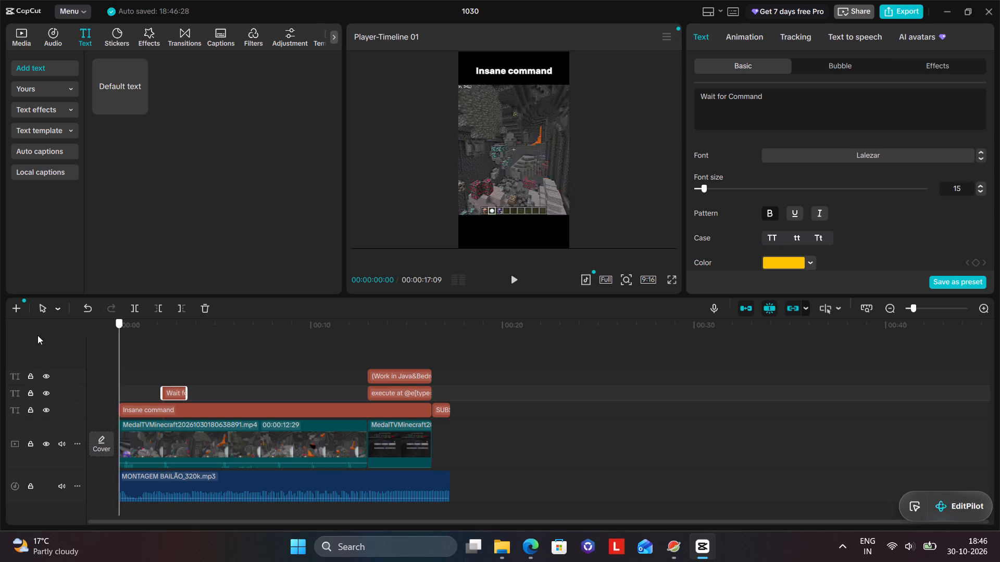
drag(37, 335, 32, 335)
key(space)
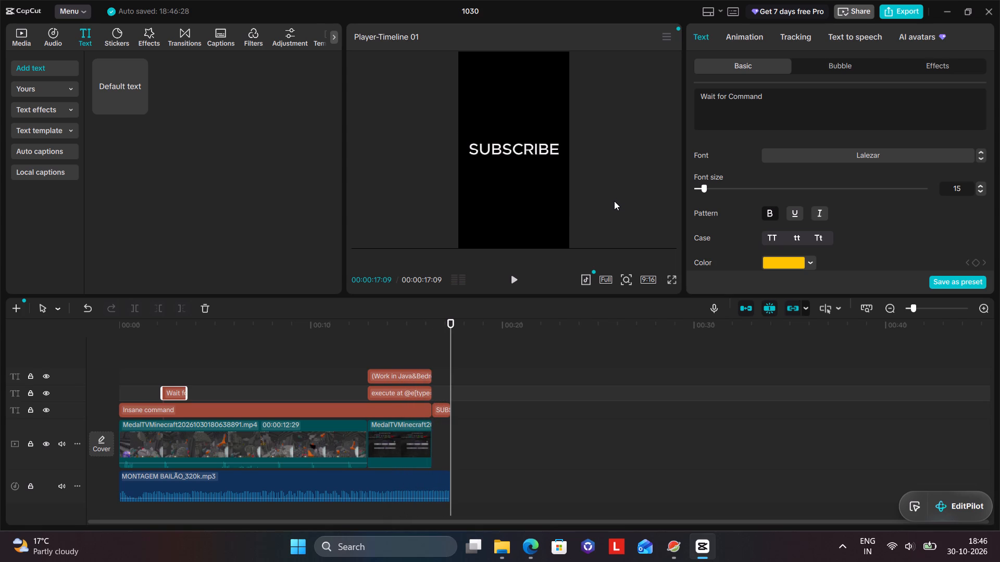
drag(451, 322, 421, 324)
drag(421, 324, 29, 327)
key(space)
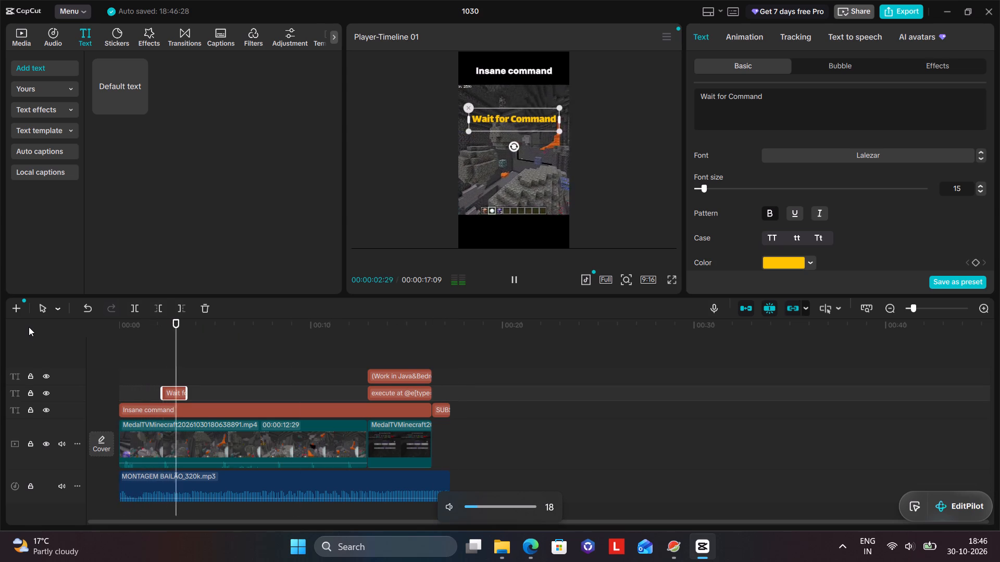
key(space)
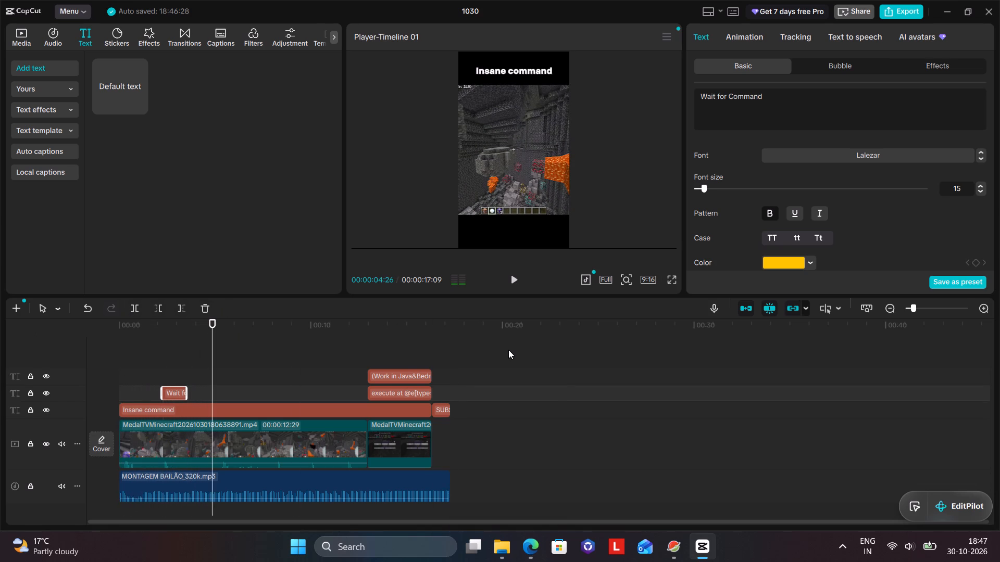
Export the video with the frame rate set to 60fps and close the export window once it is saved.
click(899, 6)
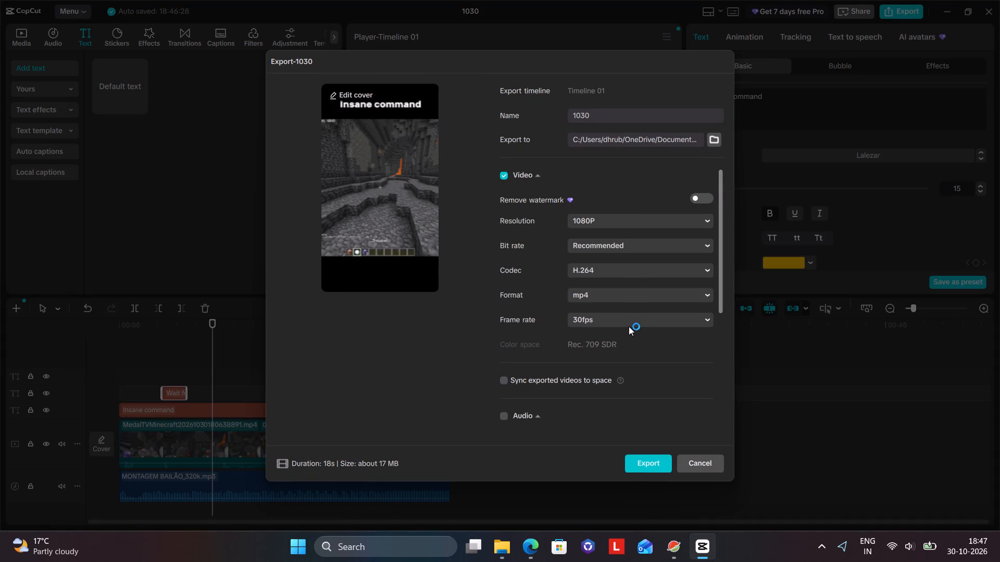
click(629, 326)
click(613, 464)
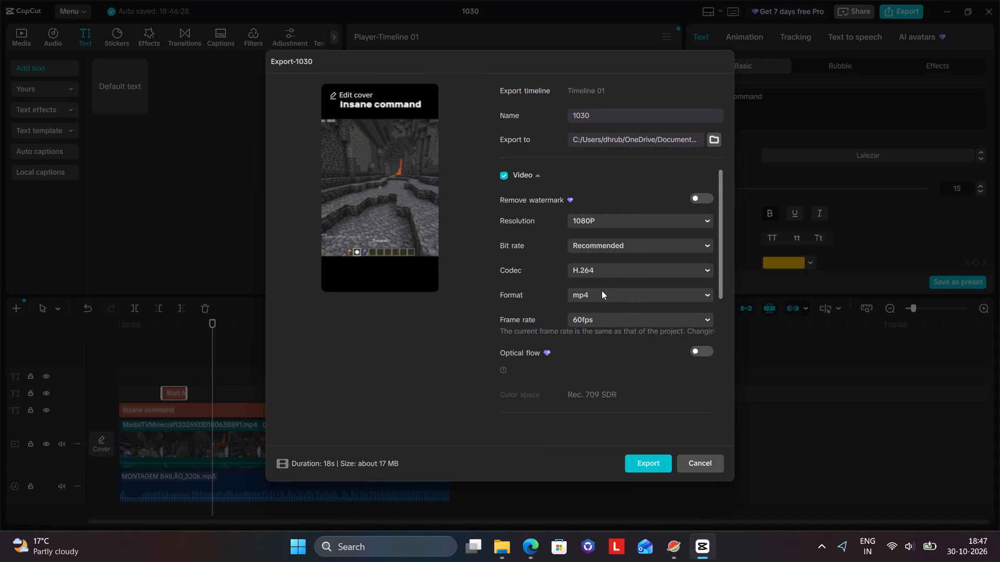
click(647, 458)
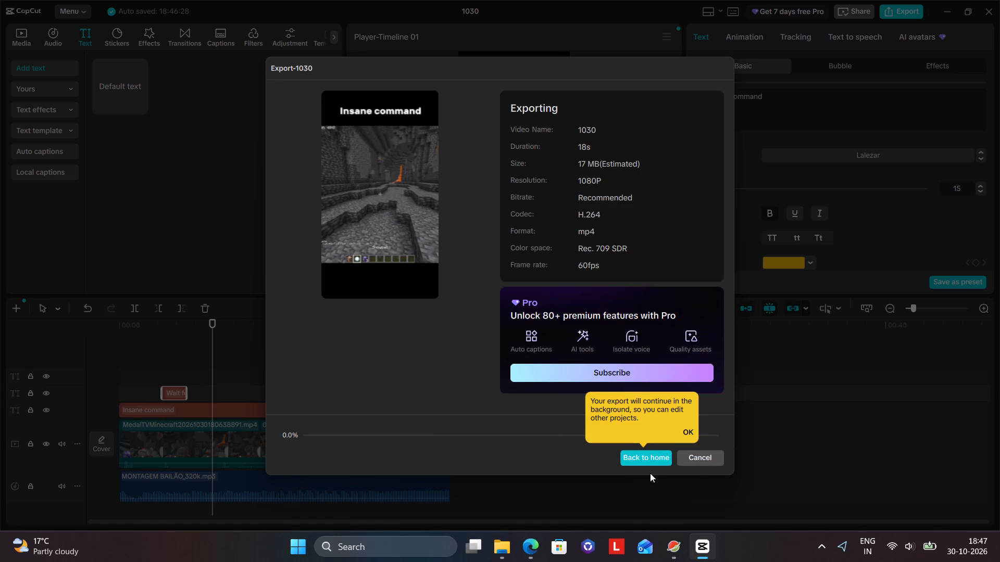
click(821, 548)
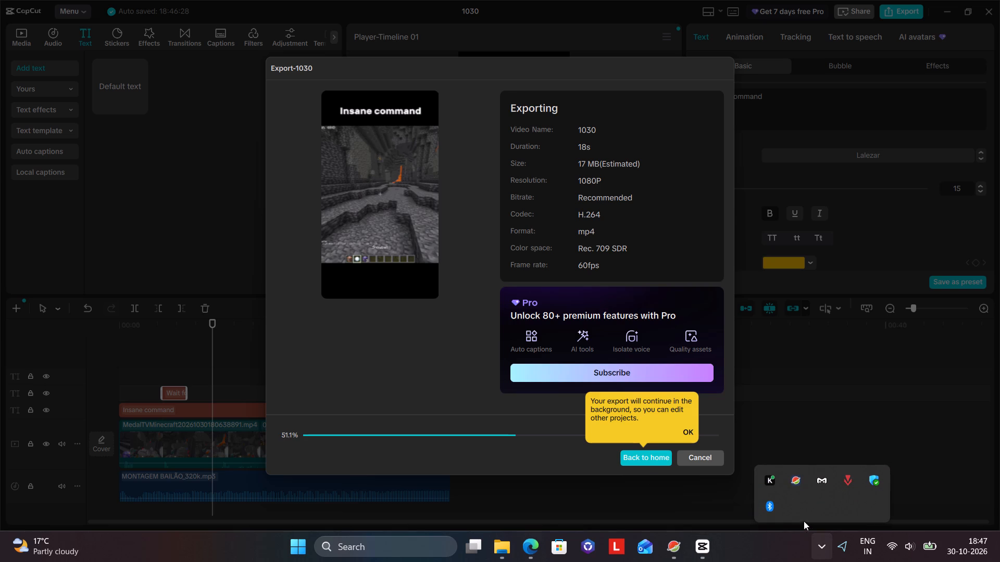
click(514, 472)
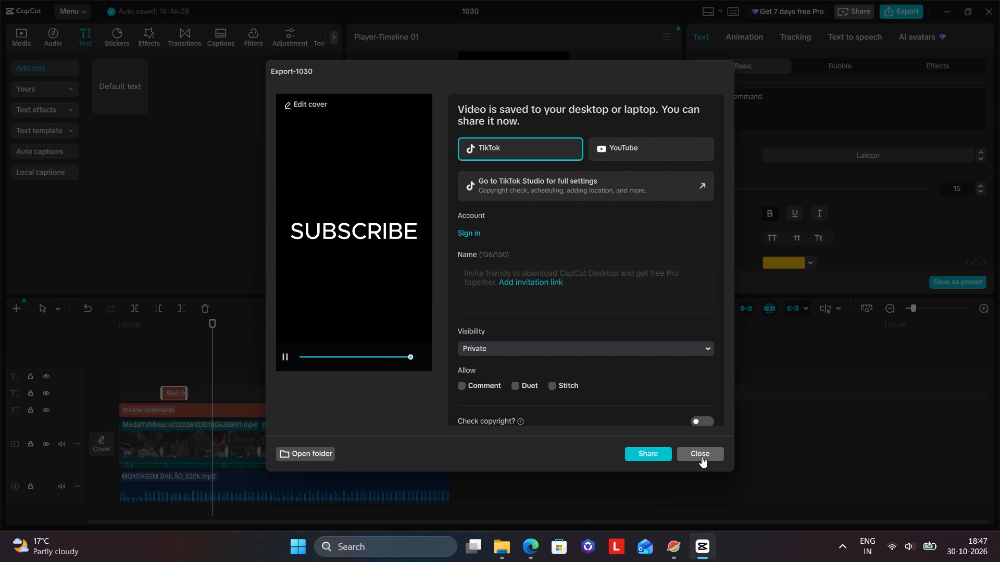
click(702, 456)
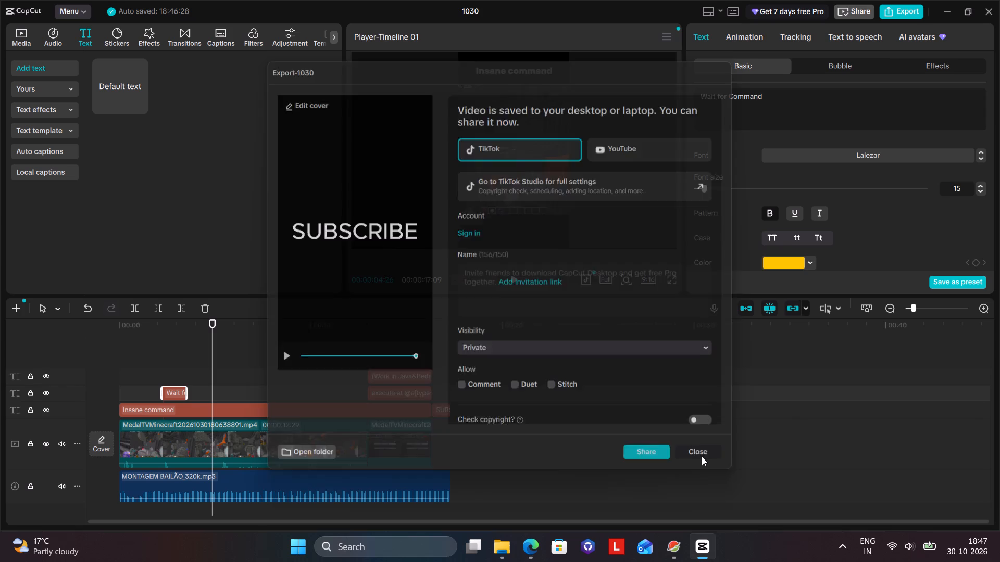
Close project 1030 and the CapCut home window.
click(988, 17)
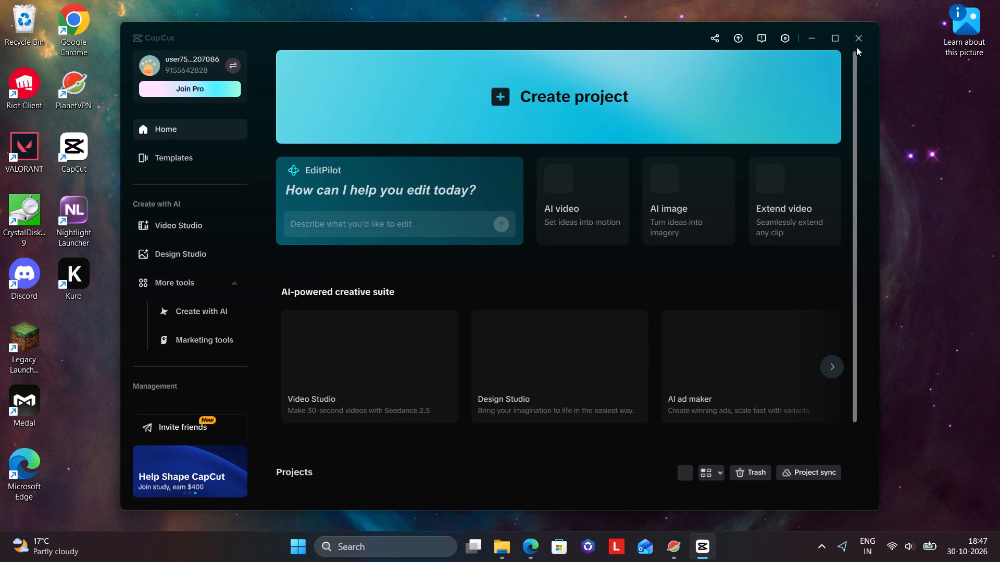
click(860, 40)
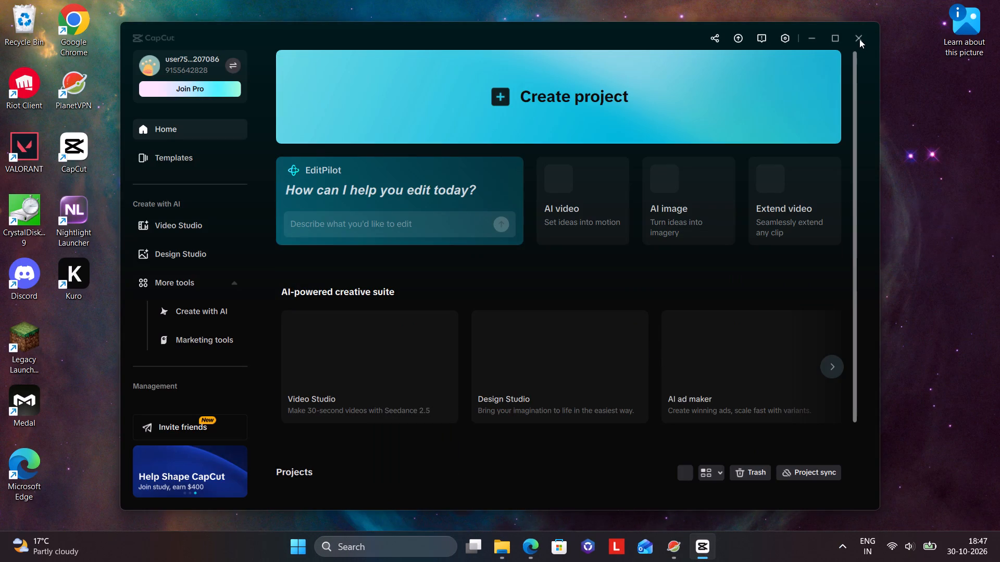
click(859, 39)
Show the hidden system tray icons.
click(843, 561)
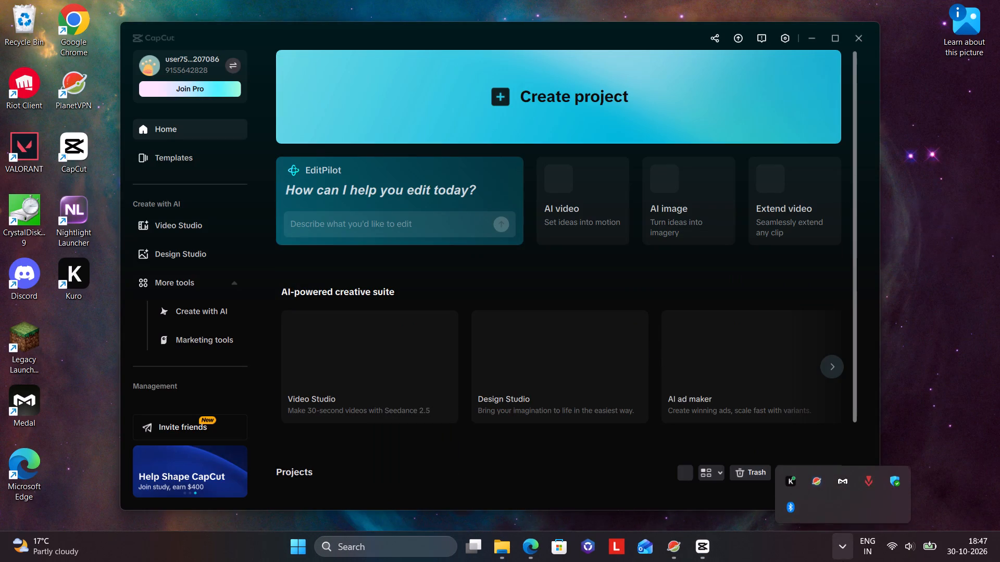
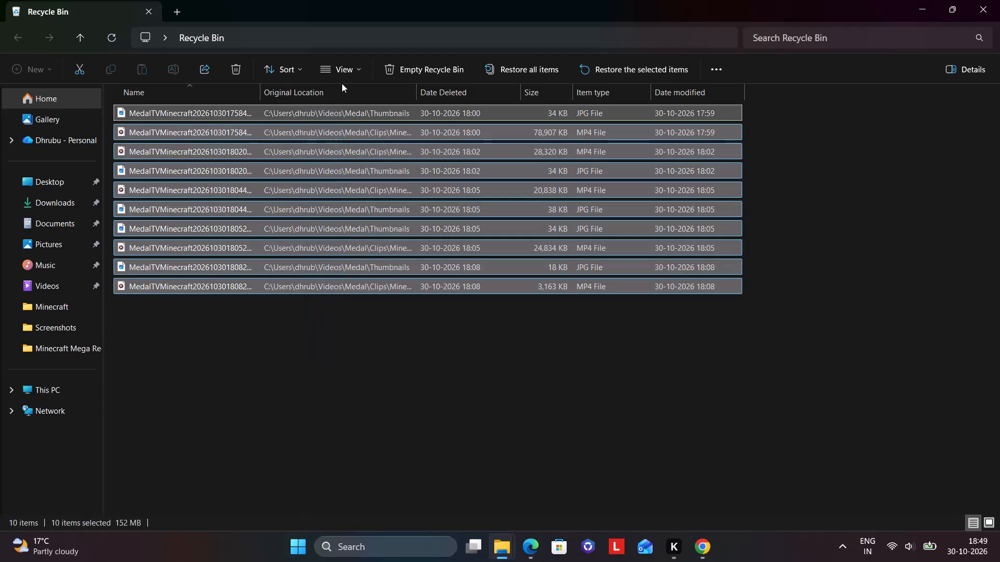
Permanently delete all the selected Medal clips and thumbnails from the Recycle Bin and close its window.
key(Delete)
key(Return)
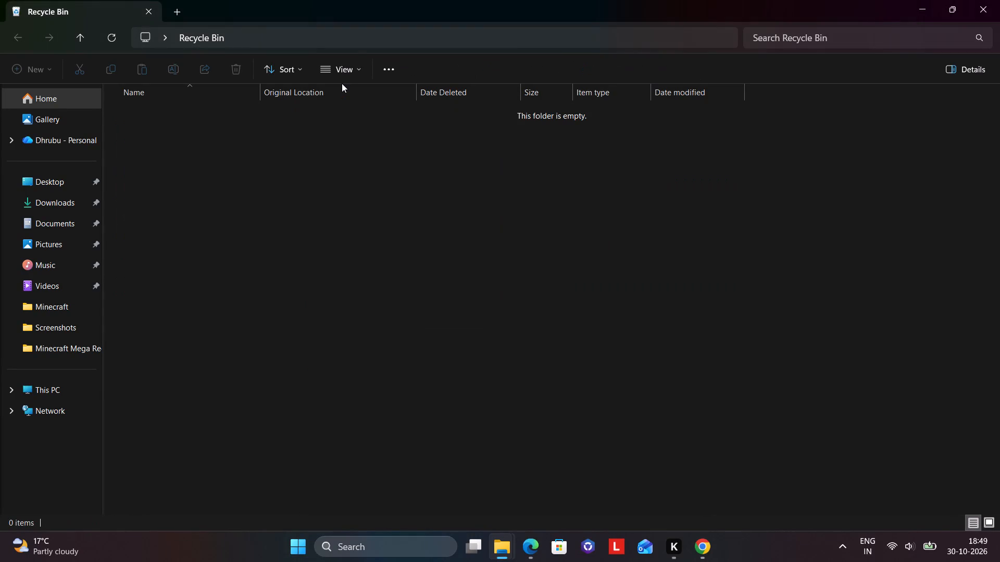
click(873, 0)
click(999, 0)
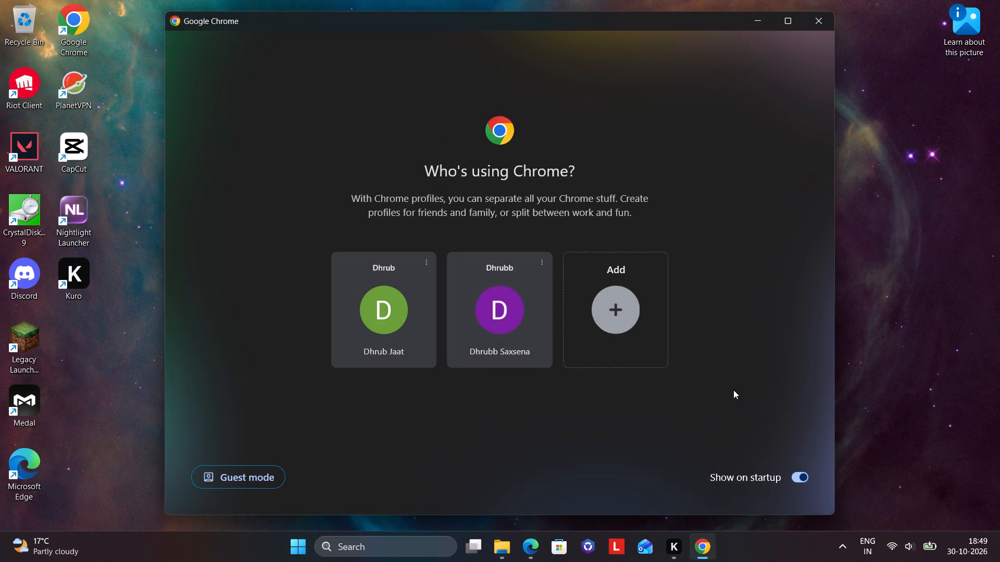
Enter Chrome with the second profile and open the YouTube home page.
click(488, 328)
text(YOU)
key(Return)
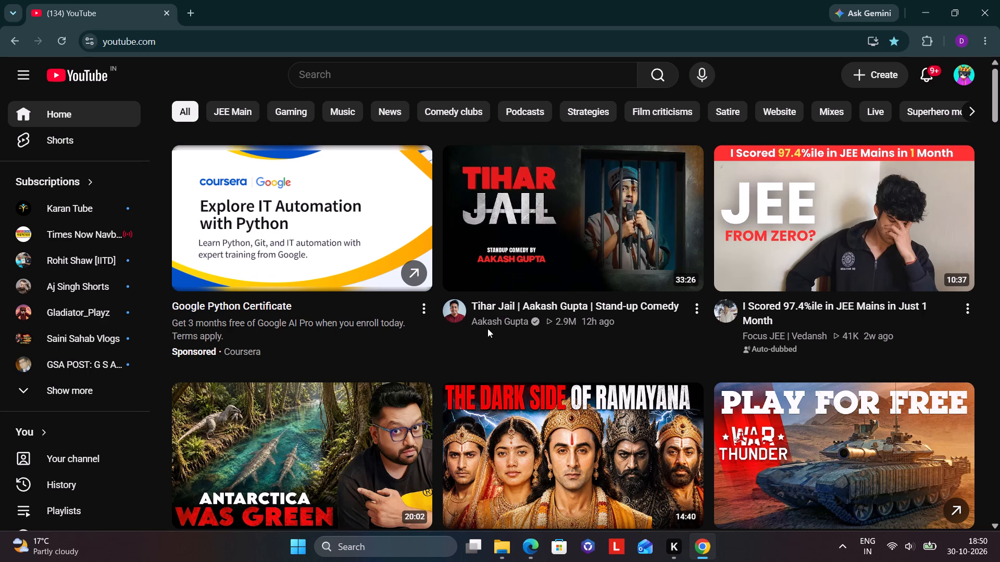
Start a new video upload from YouTube, opening the channel's content page in YouTube Studio.
scroll(581, 436, down, 2)
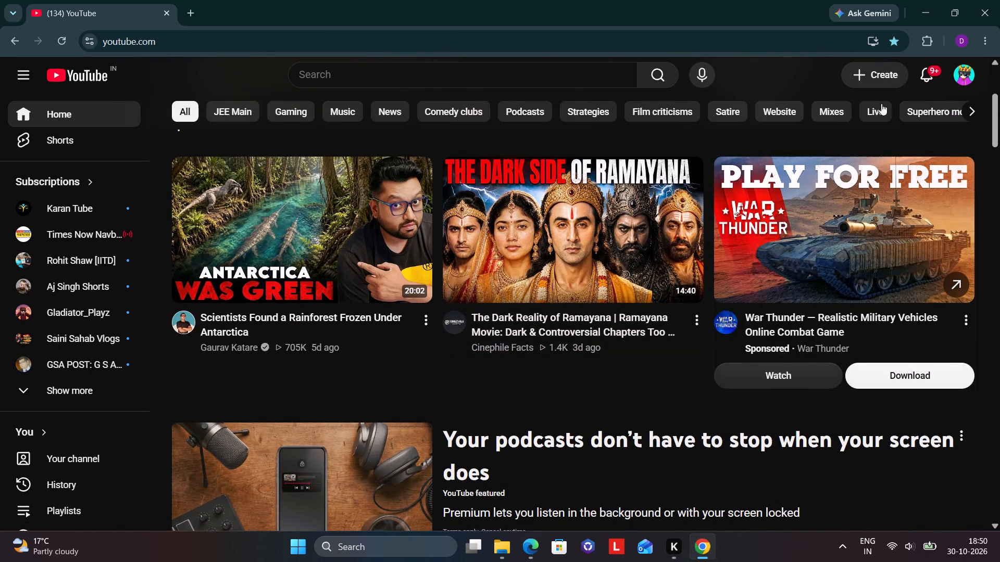
click(872, 75)
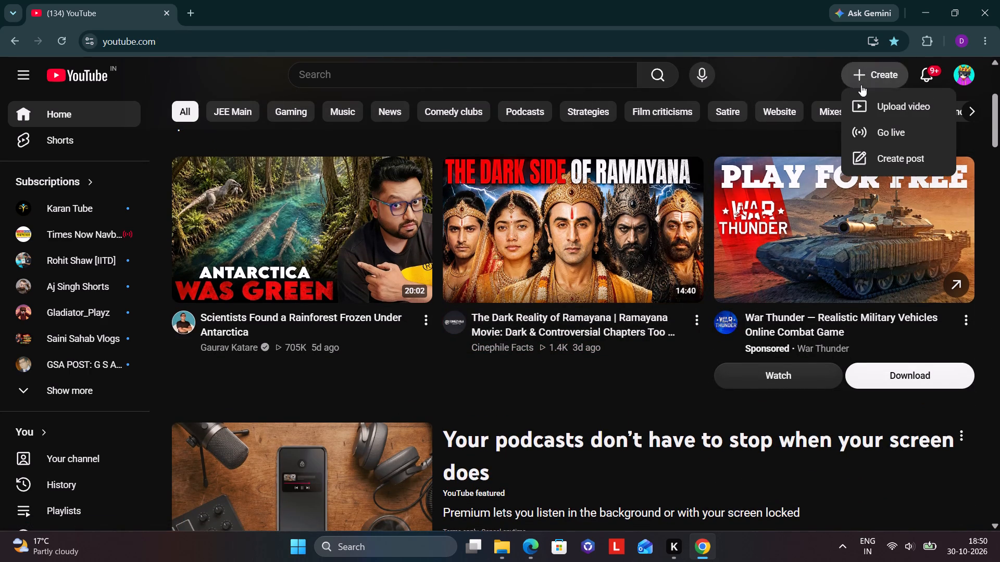
click(866, 98)
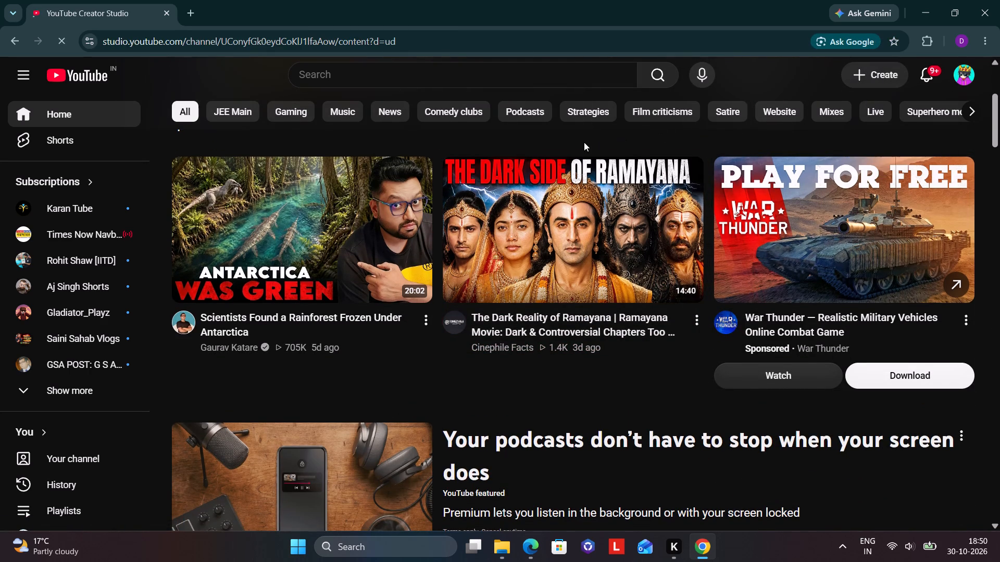
Open YouTube in a second browser tab and go to the channel's YouTube Studio dashboard there.
click(185, 0)
key(y)
key(Return)
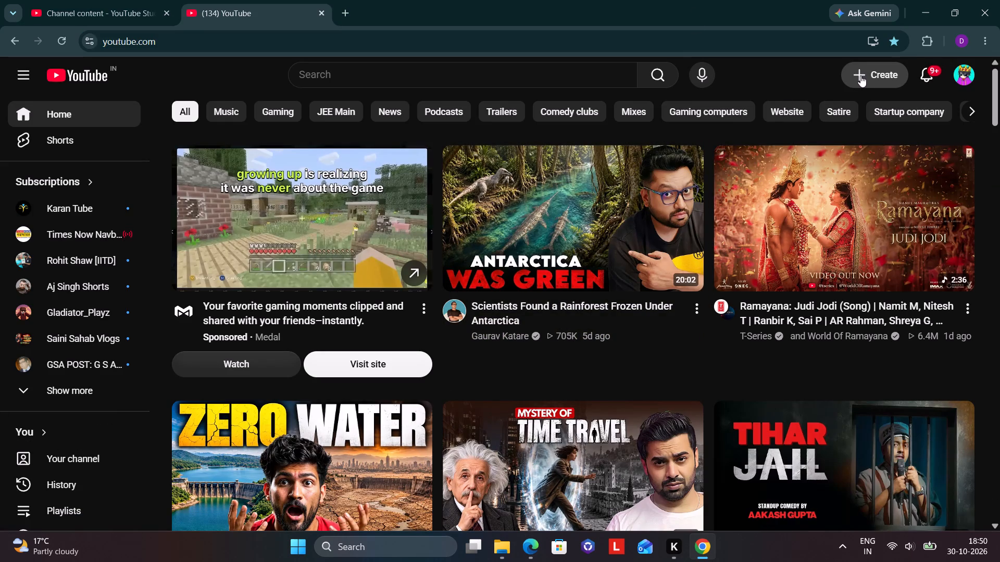
click(966, 83)
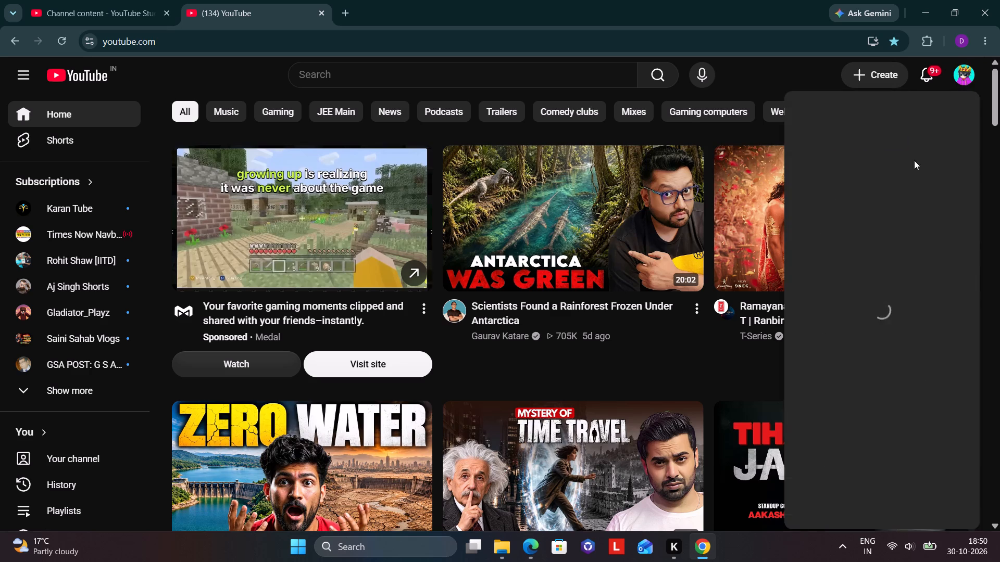
click(836, 232)
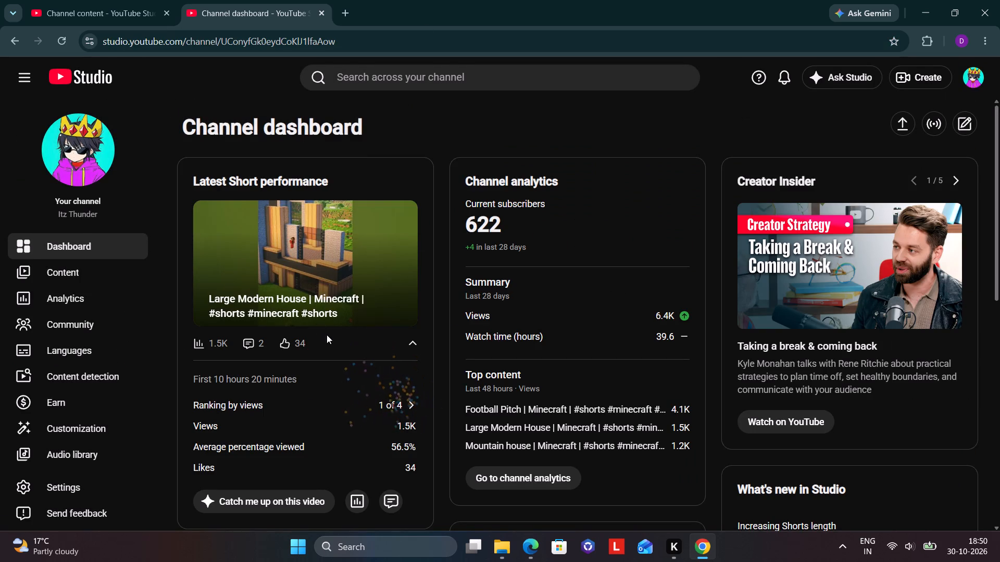
Examine how the latest Short ranks by views against the channel's other recent videos.
click(398, 400)
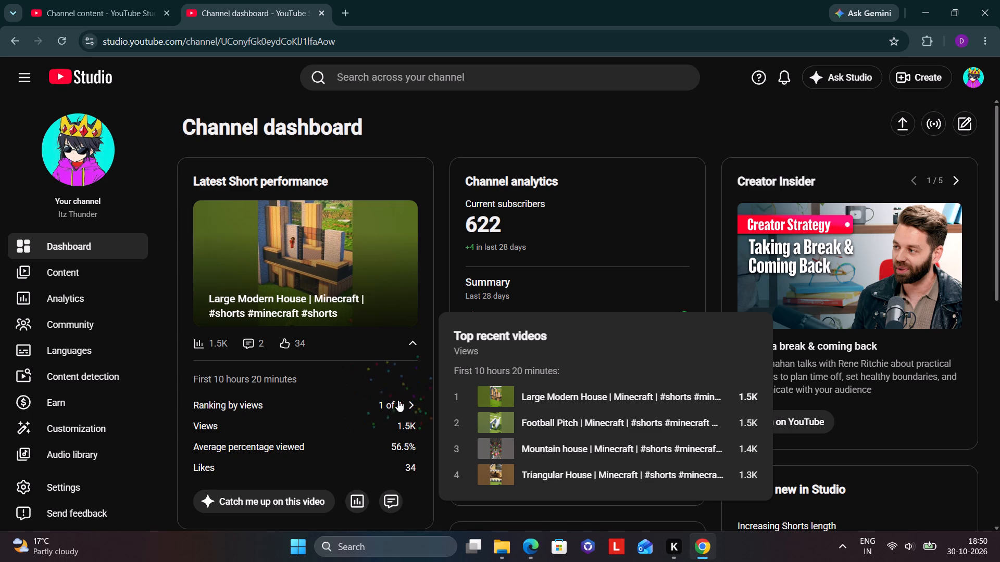
scroll(614, 376, down, 5)
click(303, 393)
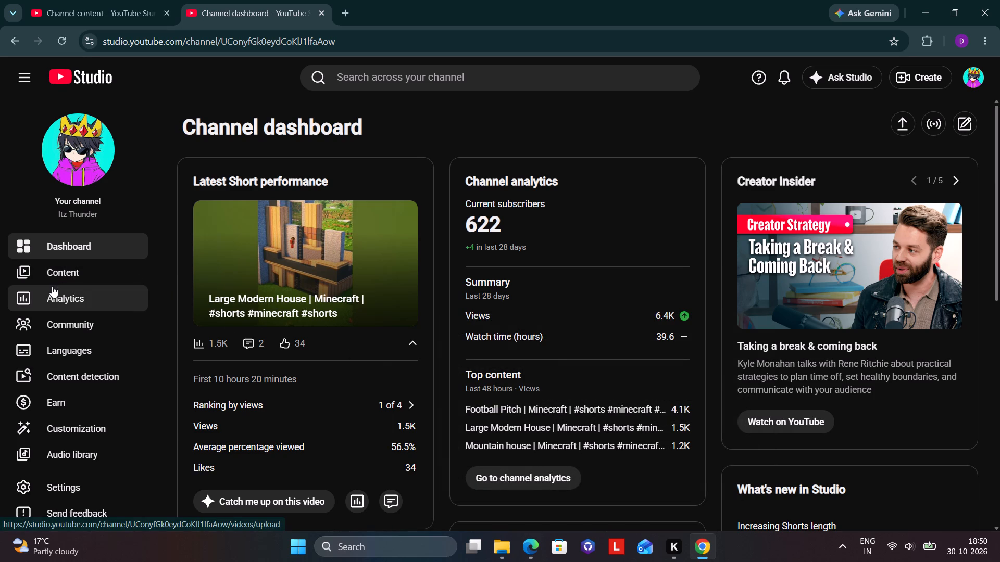
Open the channel content and list its published Shorts.
click(77, 273)
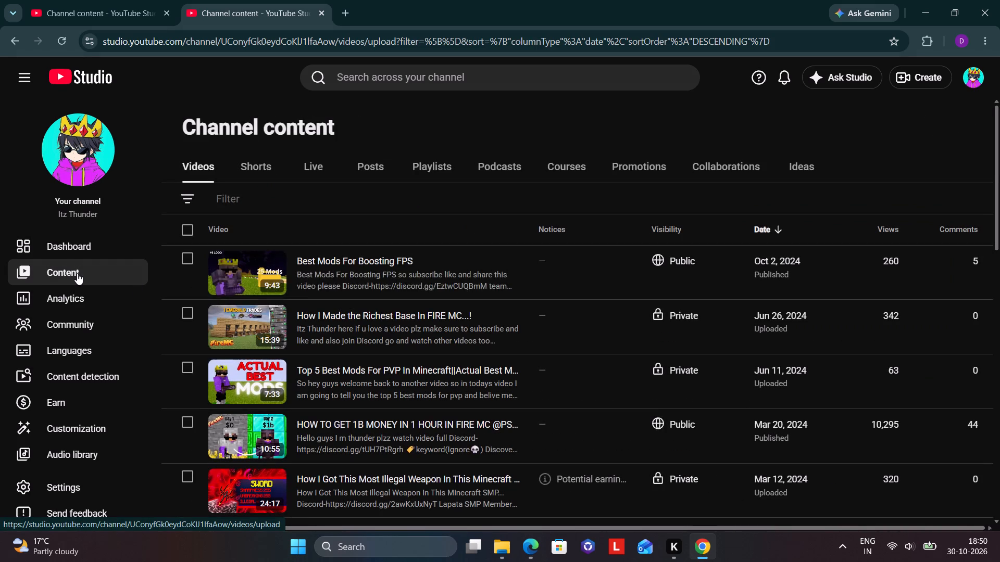
click(260, 155)
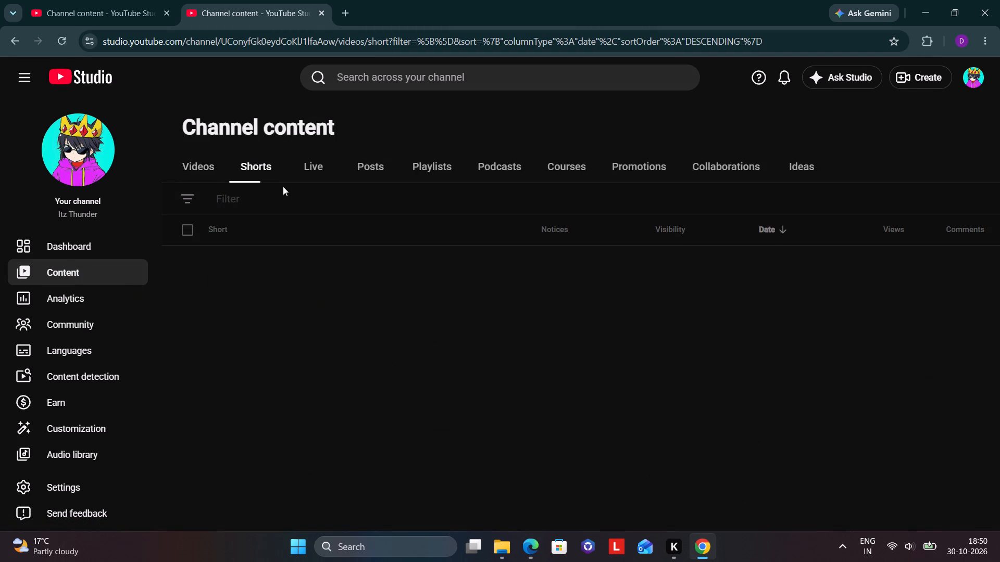
Return to the upload window and upload the video file 1030 from the Medal folder in Documents.
click(136, 0)
click(505, 363)
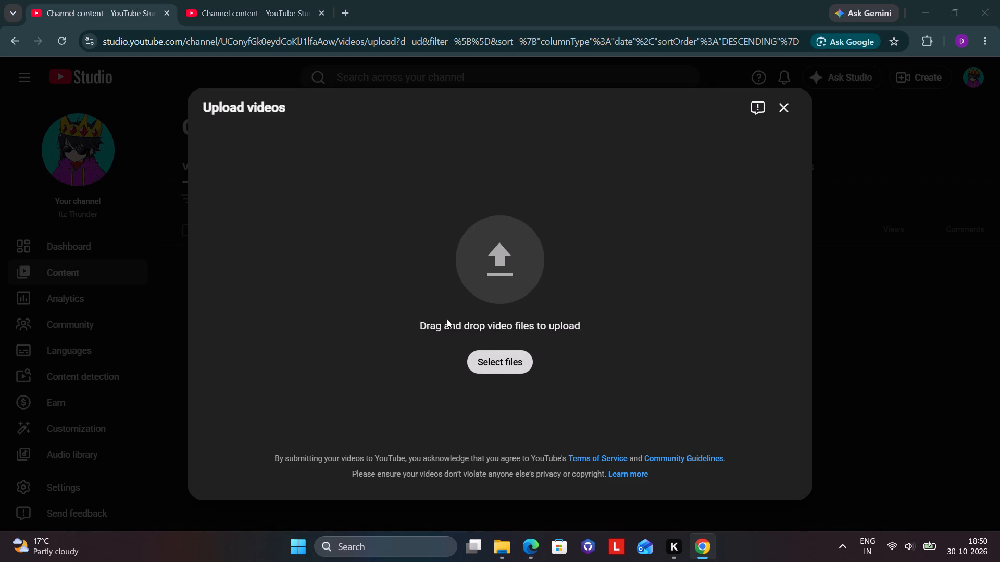
scroll(68, 212, down, 1)
scroll(41, 146, up, 1)
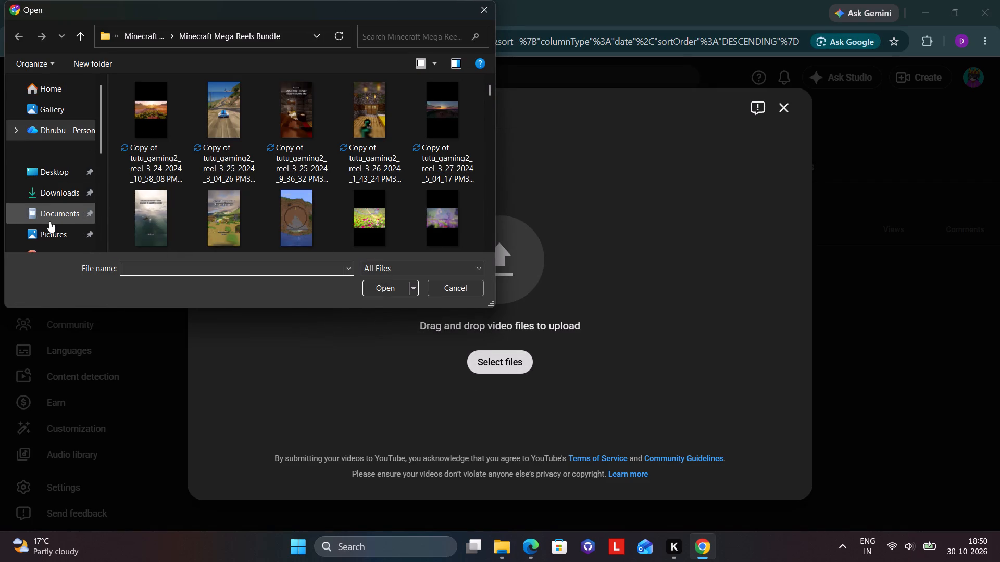
click(49, 221)
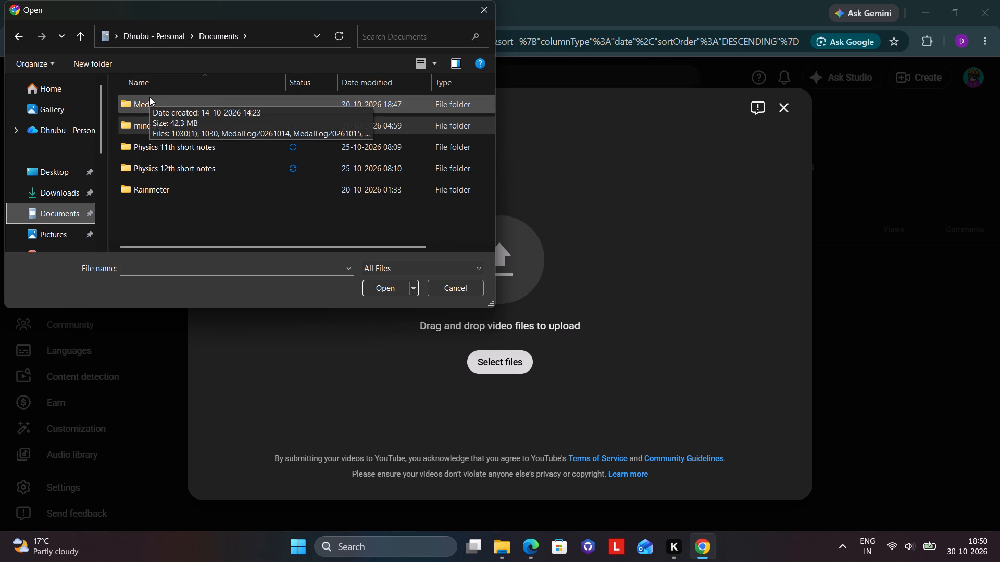
double_click(153, 109)
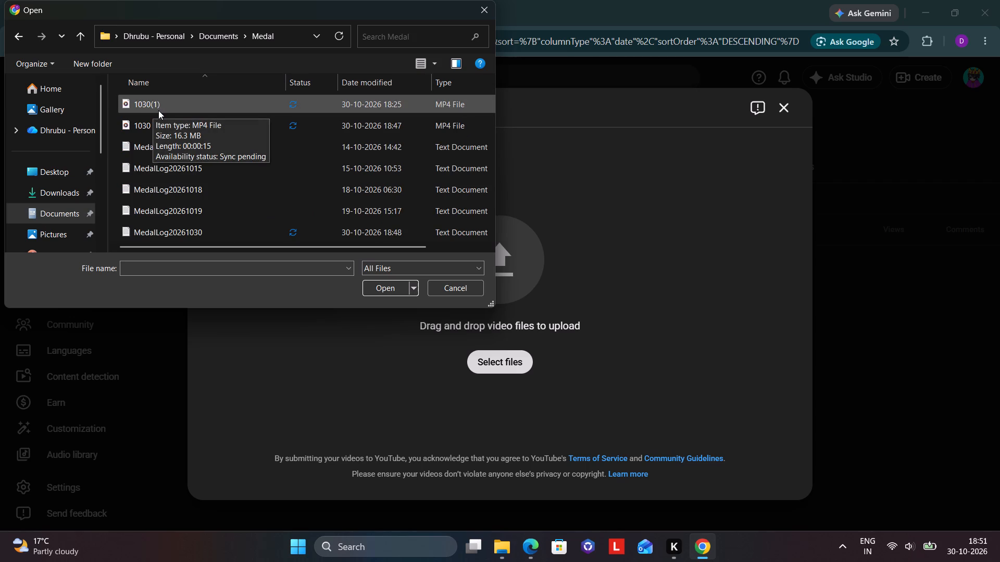
click(226, 127)
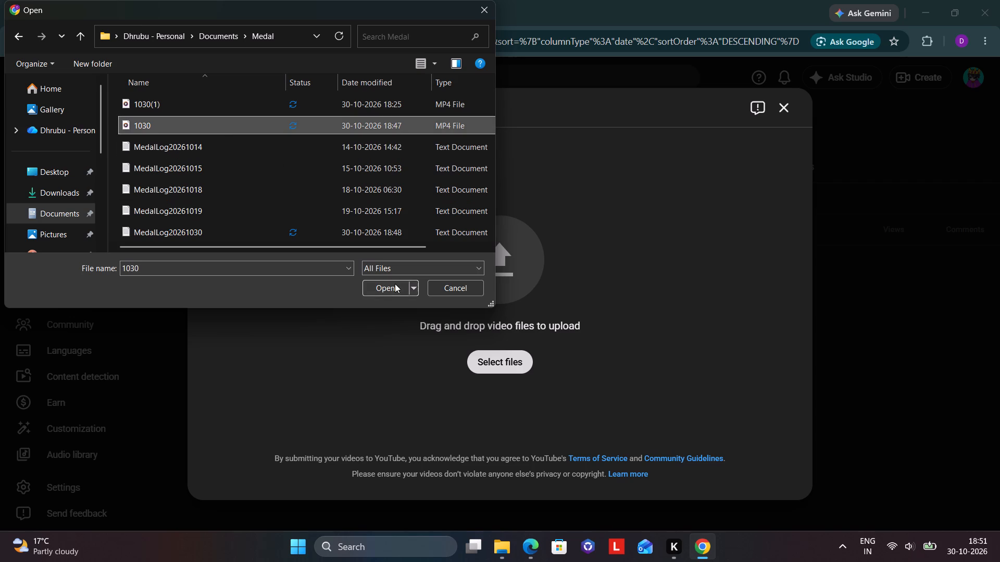
click(395, 284)
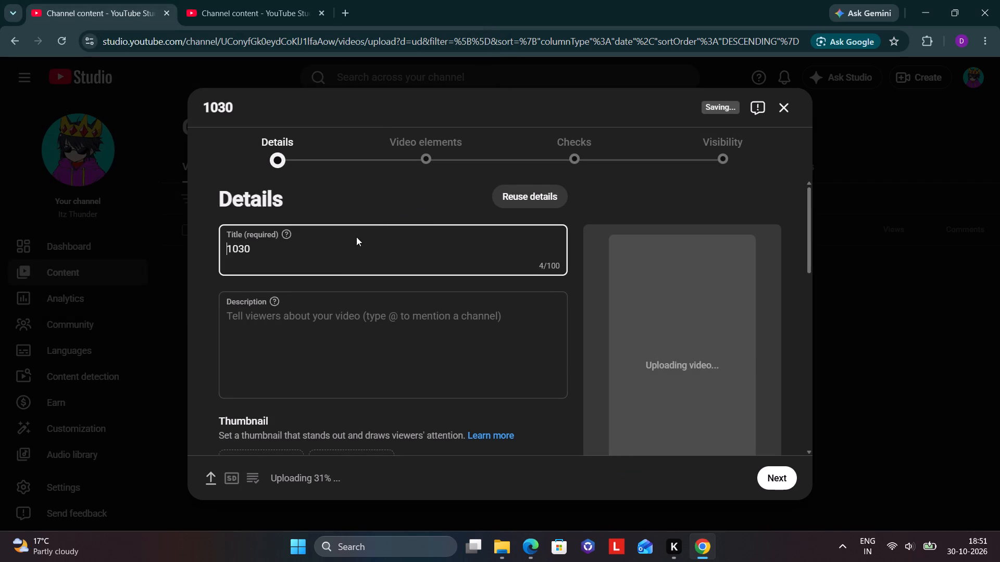
Replace the upload's default title with the title copied from the published Large Modern House Short.
click(352, 257)
key(ctrl+a)
key(BackSpace)
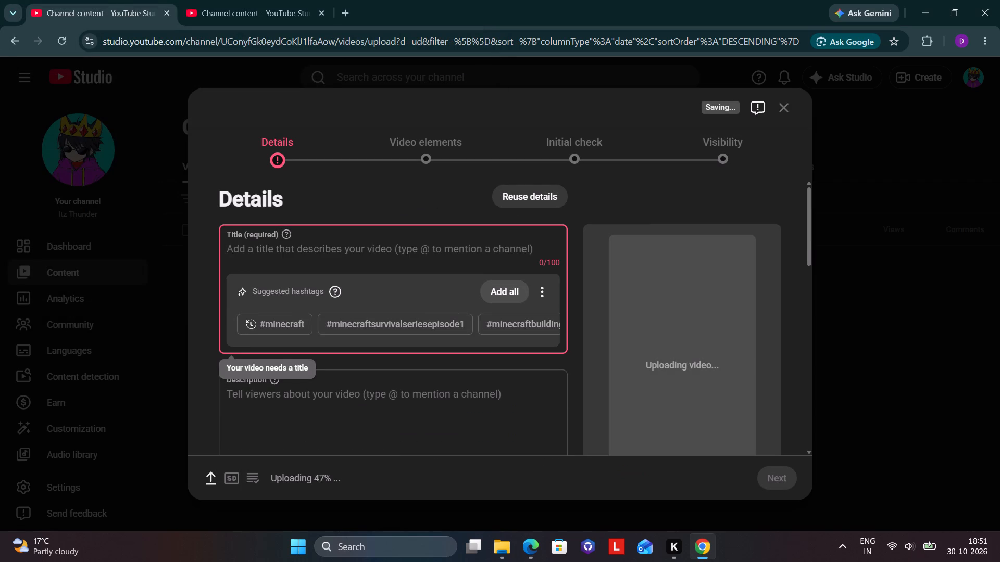
click(242, 0)
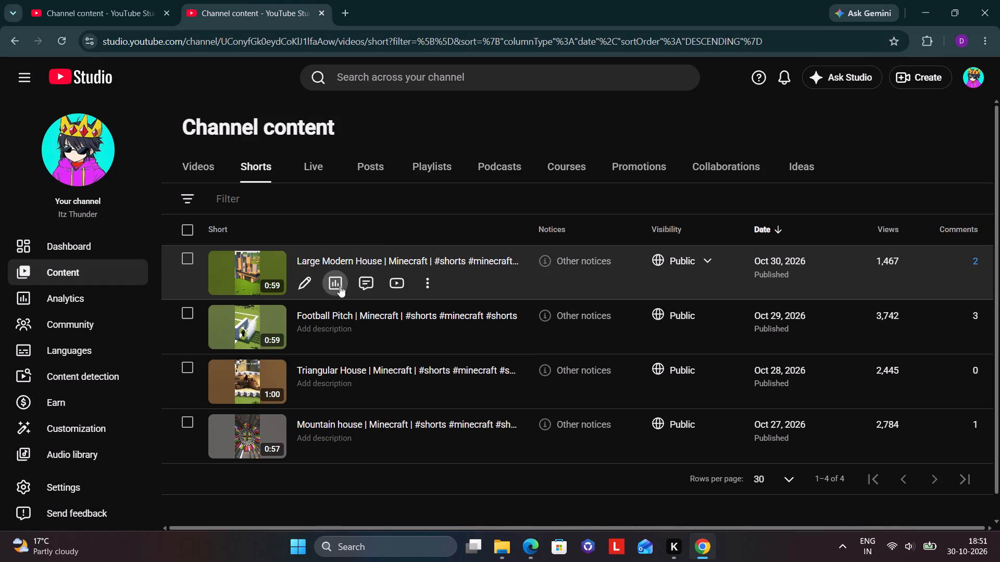
click(338, 290)
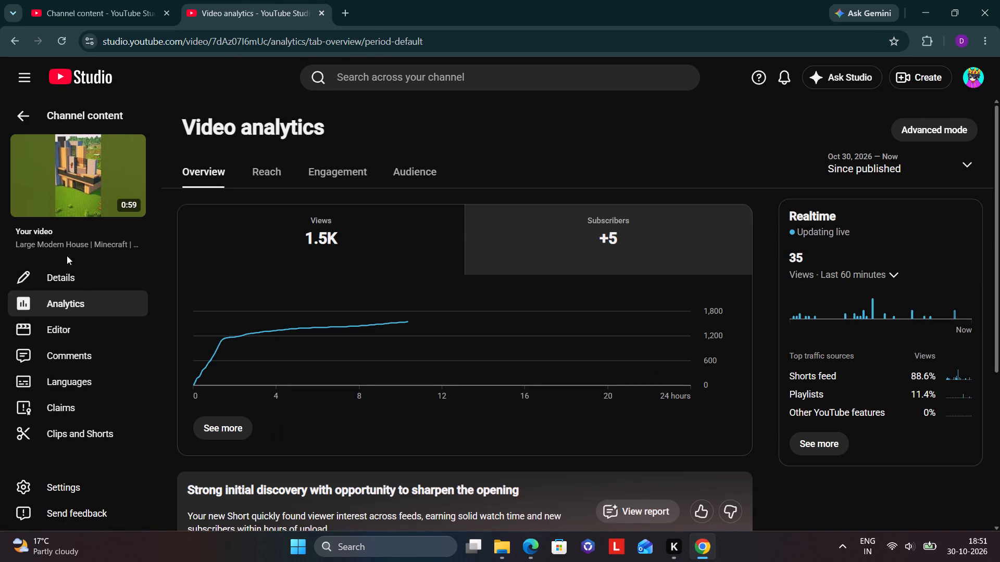
click(67, 267)
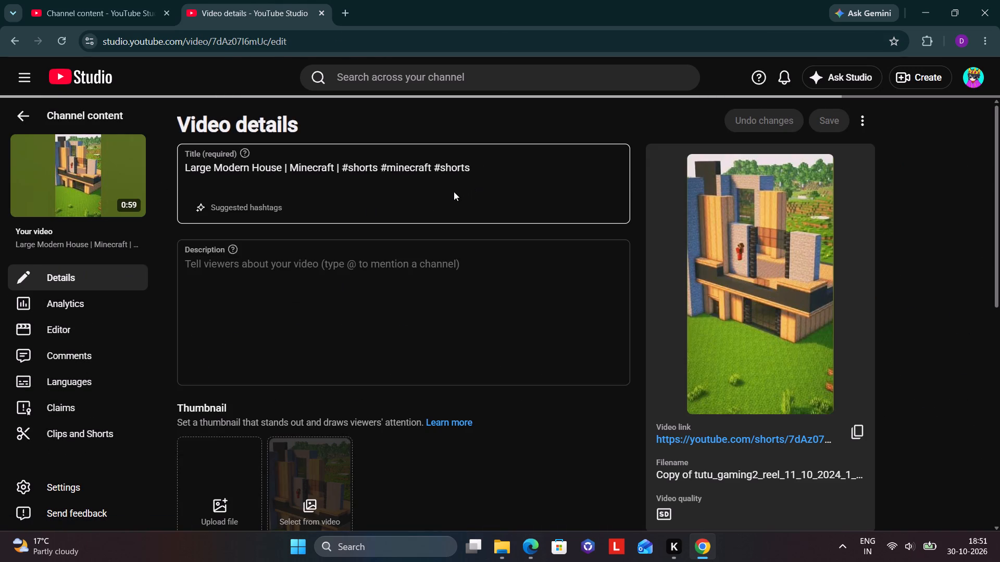
click(515, 174)
key(ctrl+a)
key(ctrl+c)
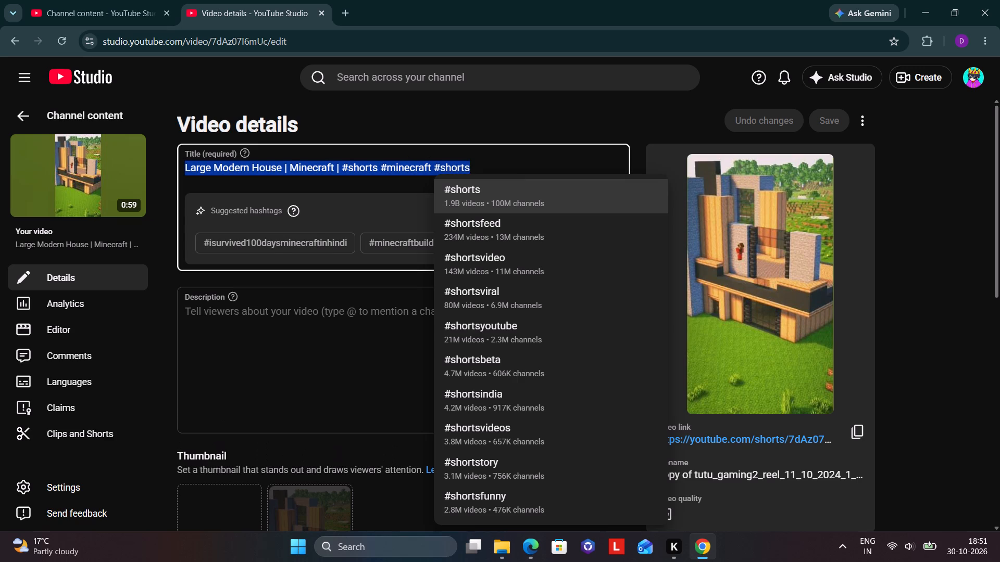
key(ctrl+c)
key(ctrl+c)
key(ctrl+c)
key(ctrl+c)
click(115, 0)
key(ctrl+v)
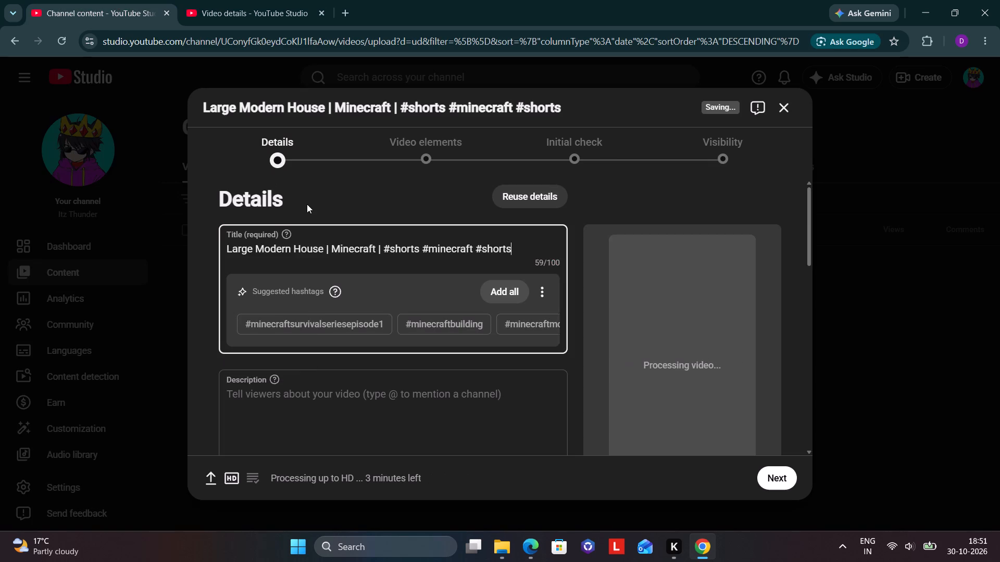
Change "Large Modern House" in the upload's title to "Insane Command".
click(323, 245)
key(BackSpace)
key(BackSpace)
key(BackSpace)
key(BackSpace)
key(BackSpace)
key(BackSpace)
key(BackSpace)
key(BackSpace)
key(BackSpace)
key(BackSpace)
key(BackSpace)
key(BackSpace)
key(BackSpace)
key(BackSpace)
key(BackSpace)
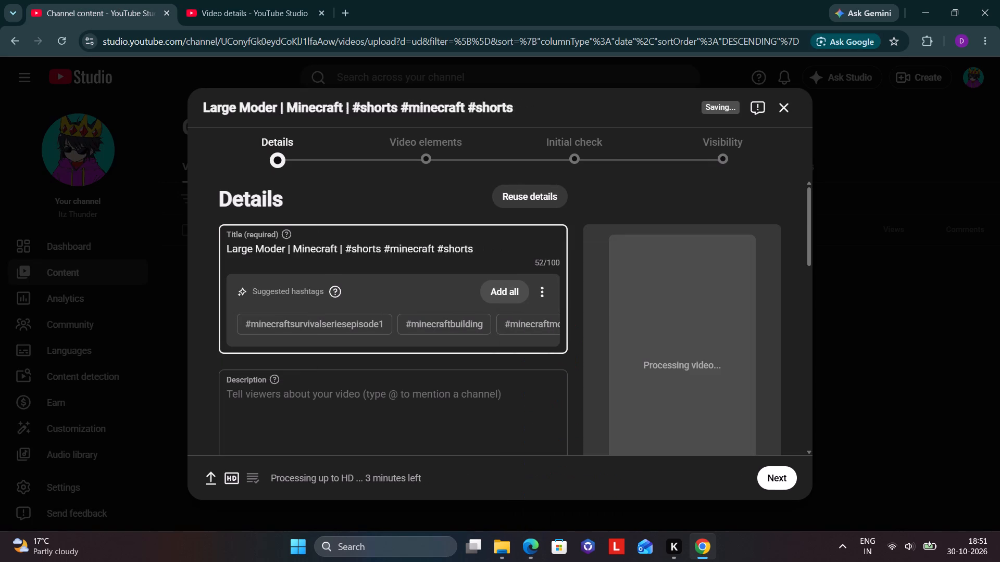
key(BackSpace)
key(BackSpace)
key(BackSpace)
text(Insane Command)
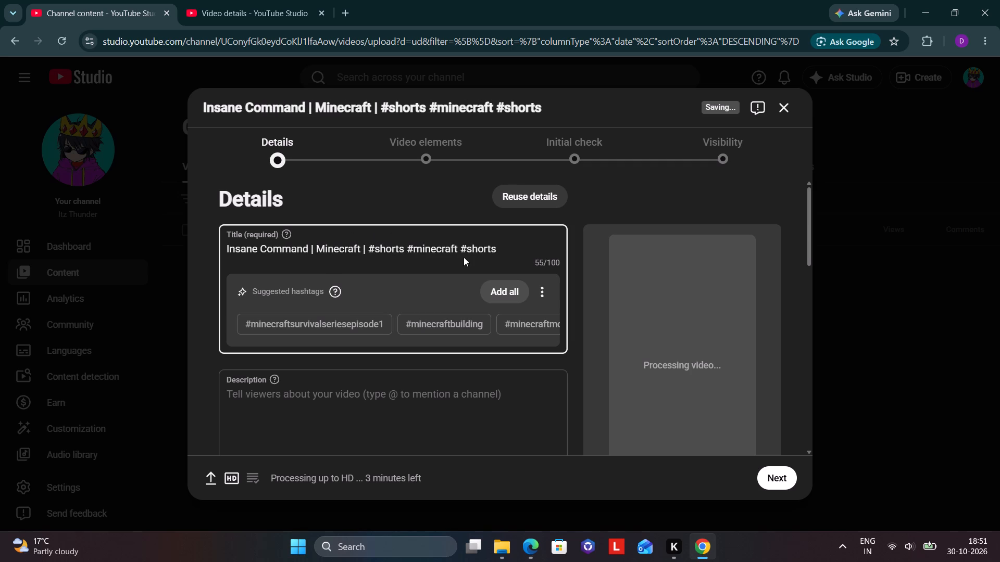
Remove the duplicate #shorts hashtag from the end of the title, leaving "Insane Command | Minecraft | #shorts #minecraft".
click(505, 245)
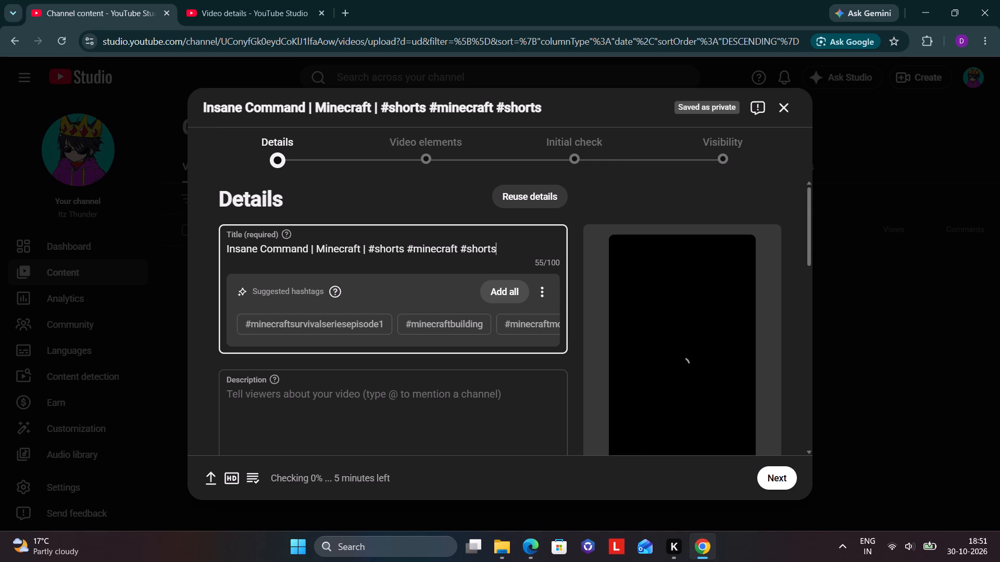
key(BackSpace)
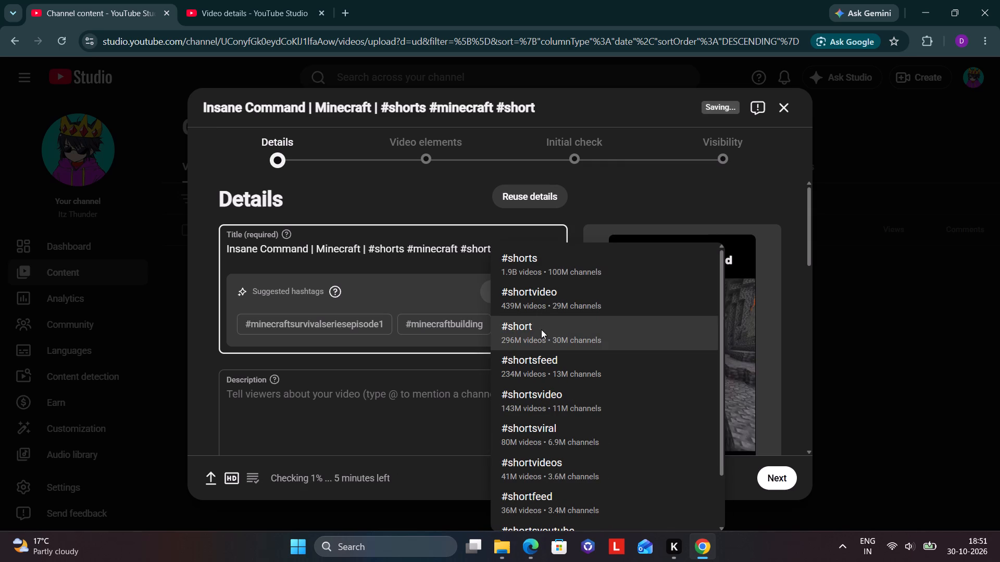
key(BackSpace)
key(BackSpace)
key(BackSpace)
key(BackSpace)
key(BackSpace)
key(BackSpace)
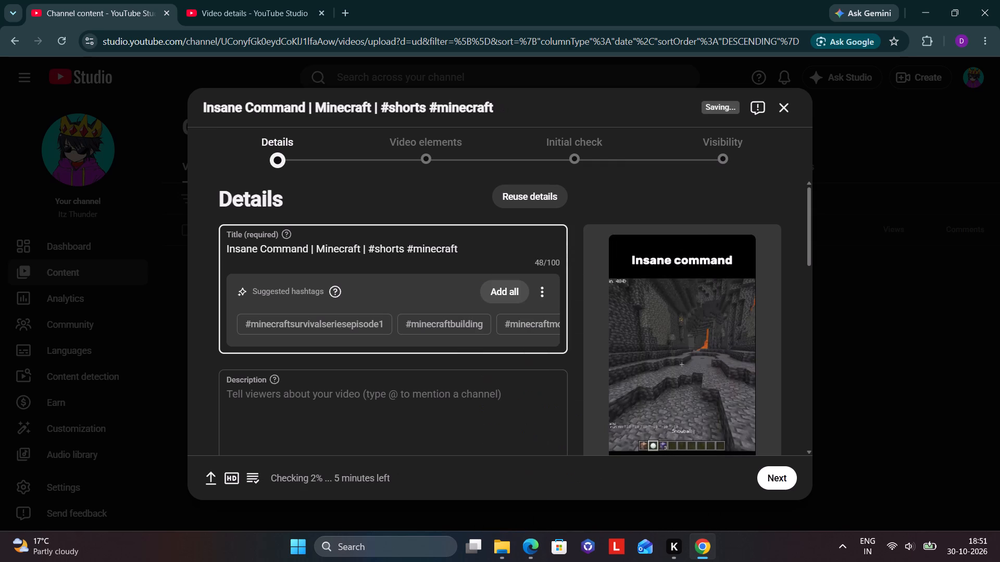
Expand the upload's additional details and declare that the video has no paid promotion and no AI use.
scroll(455, 320, down, 3)
scroll(455, 320, up, 1)
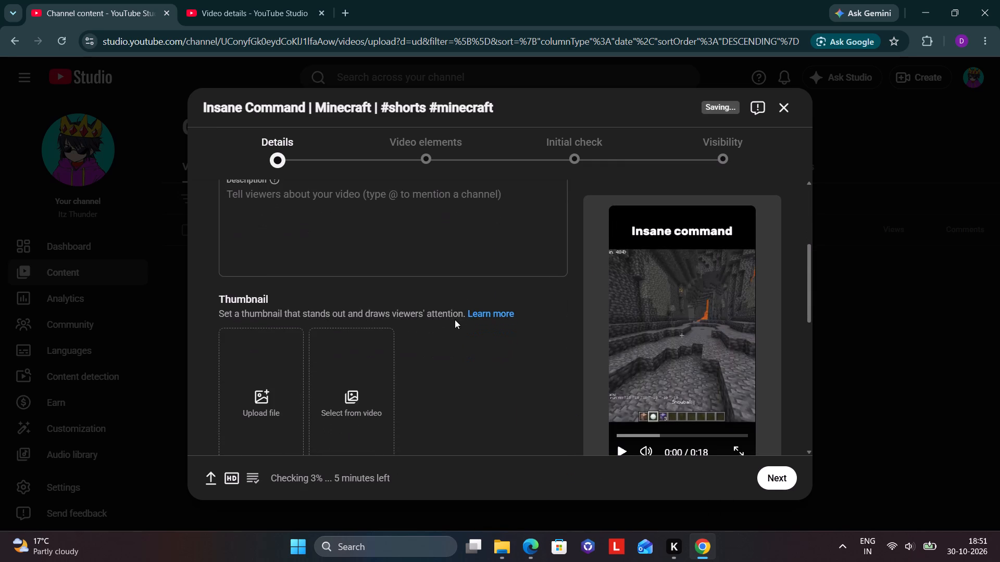
scroll(455, 320, up, 4)
scroll(455, 320, down, 2)
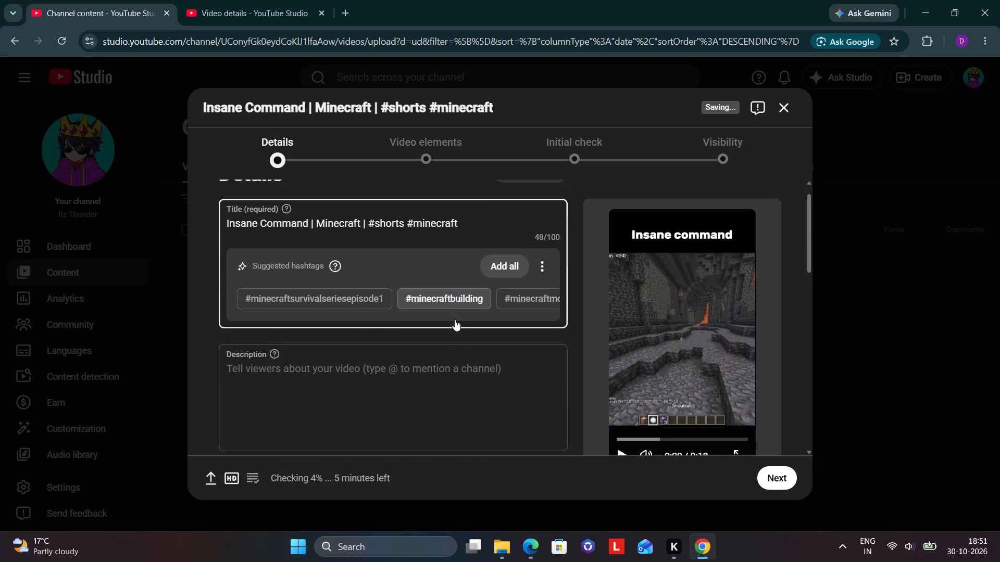
scroll(455, 320, down, 5)
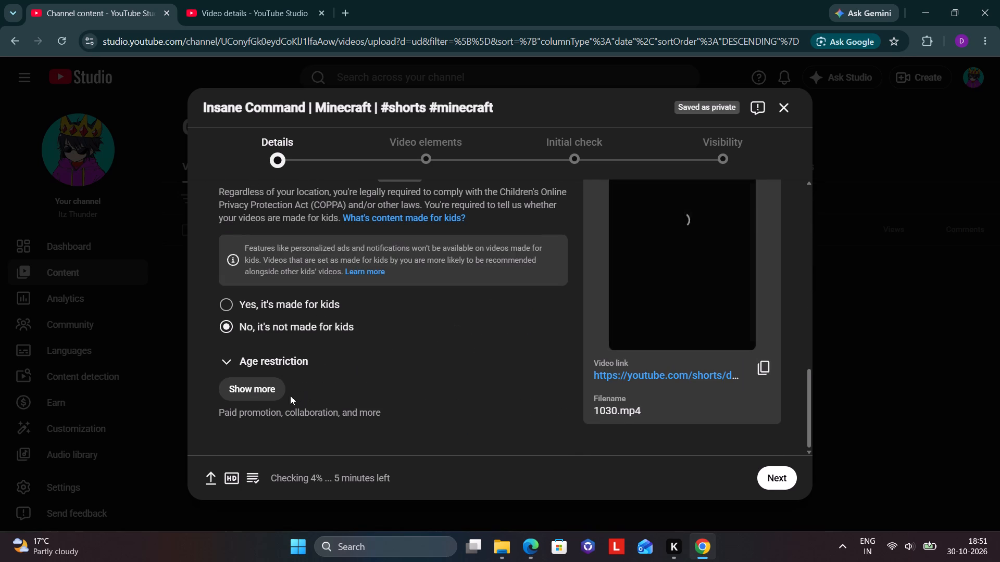
click(268, 397)
scroll(401, 401, down, 1)
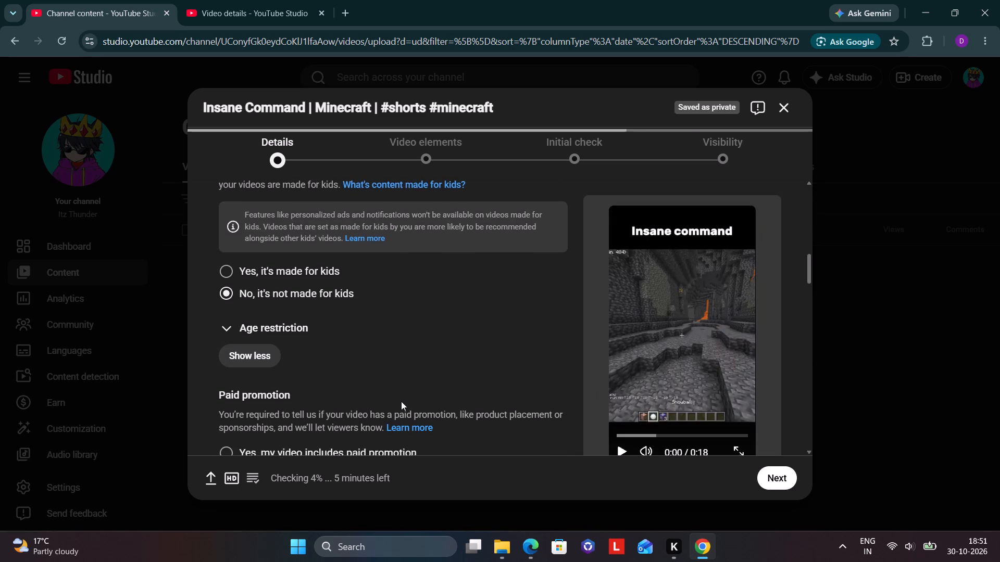
scroll(401, 401, down, 2)
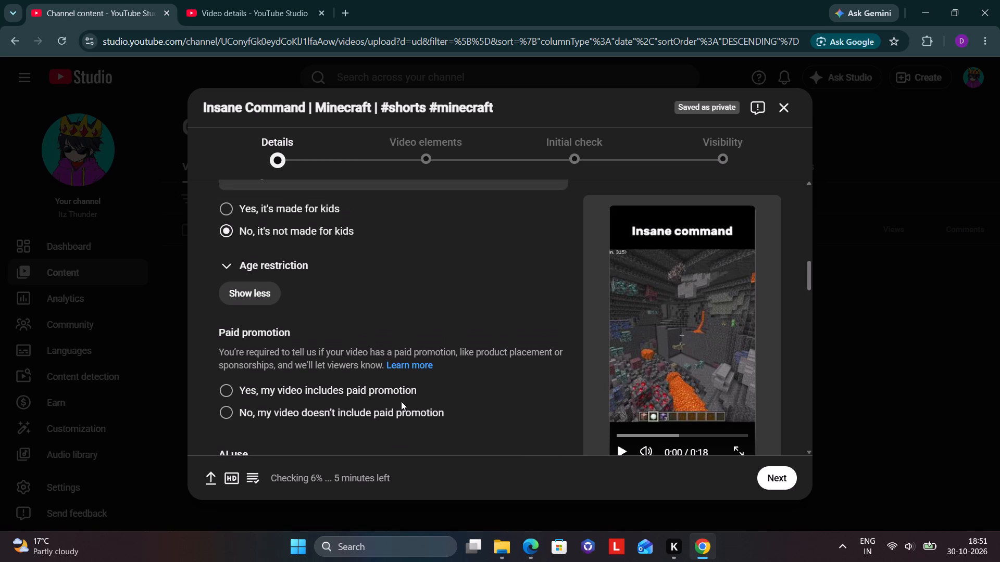
click(219, 376)
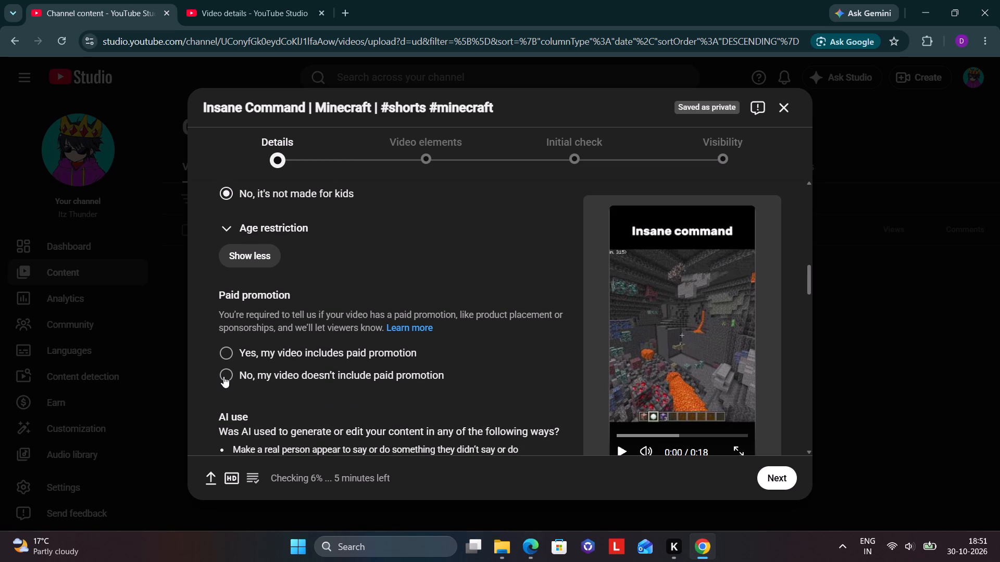
click(223, 376)
scroll(223, 376, down, 4)
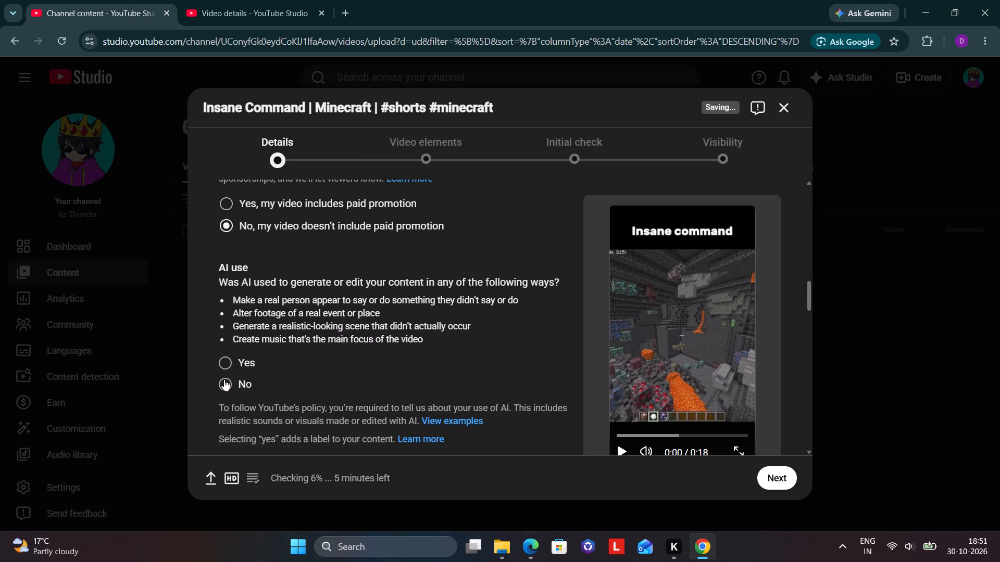
click(224, 379)
Delete all the default tags from the upload's details.
scroll(224, 379, down, 4)
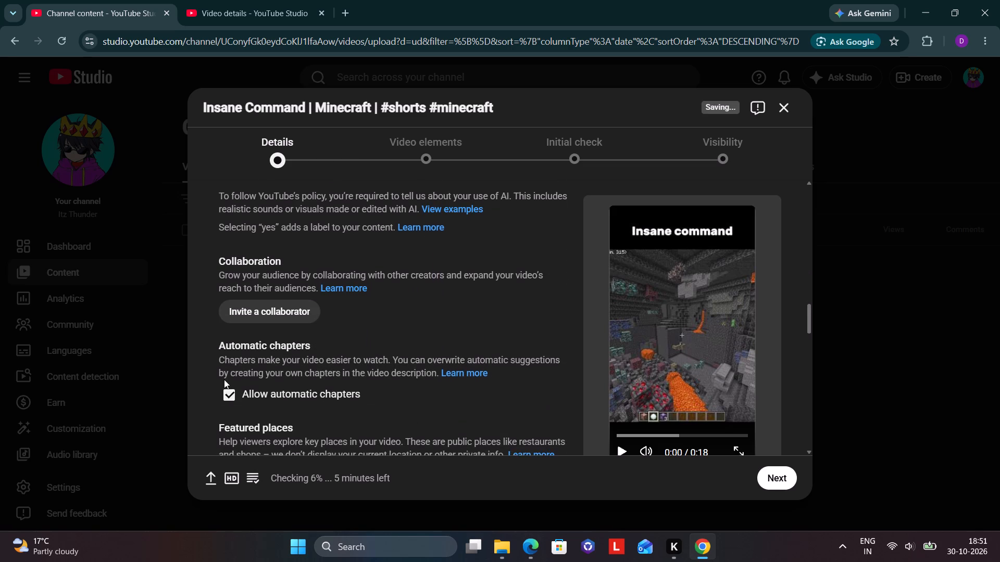
scroll(224, 379, down, 2)
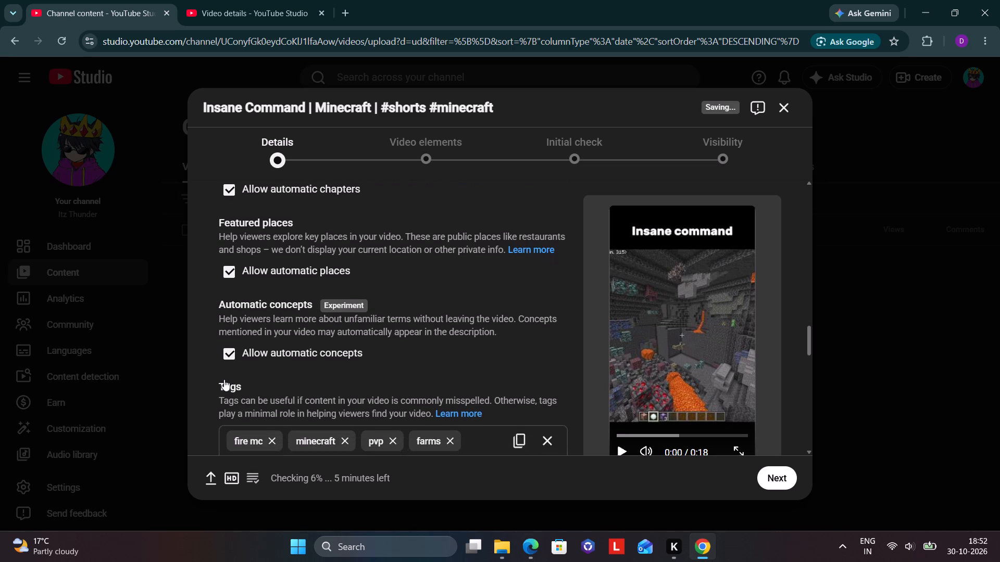
scroll(224, 379, down, 1)
click(549, 352)
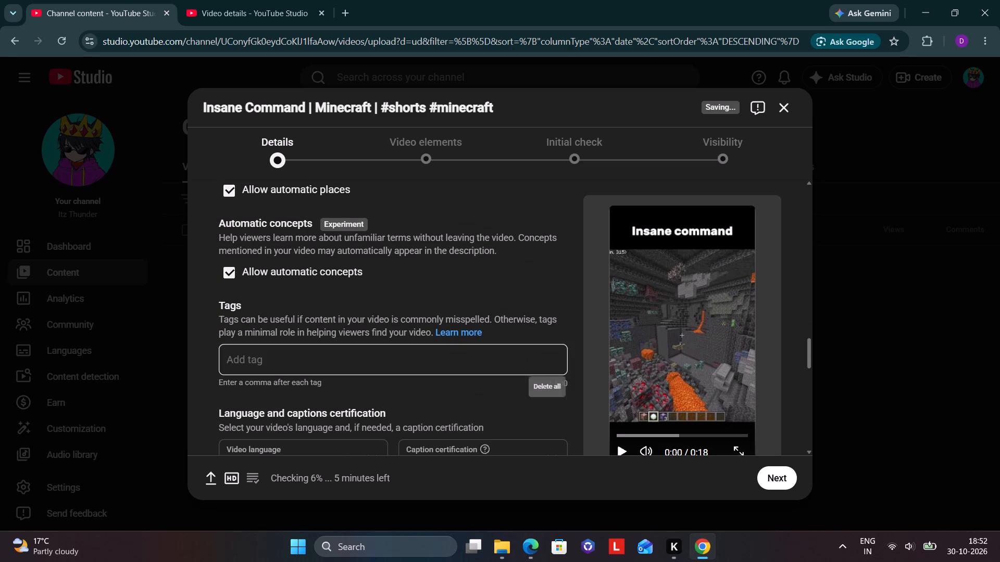
Set the video language to English (India).
scroll(398, 368, down, 3)
click(353, 338)
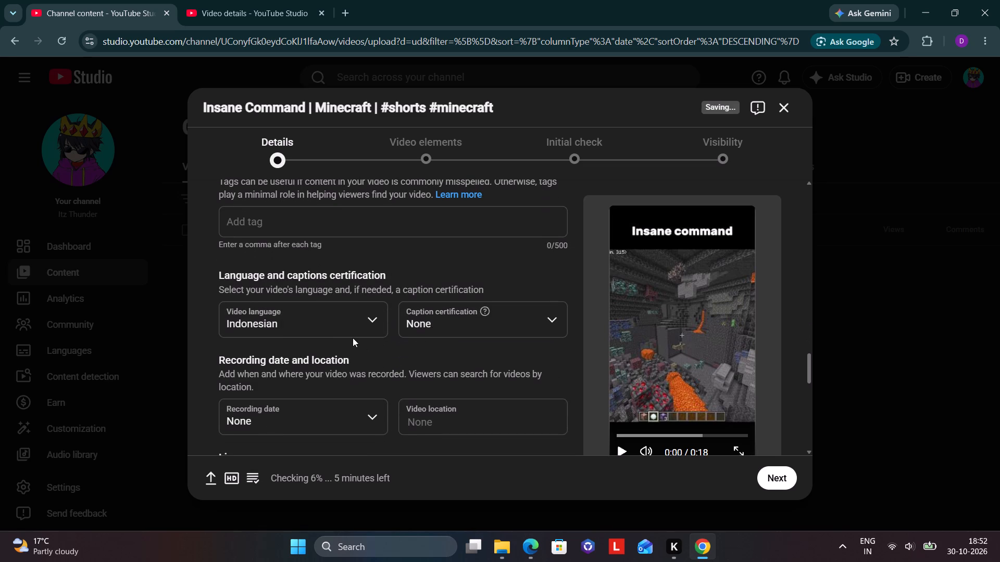
click(355, 331)
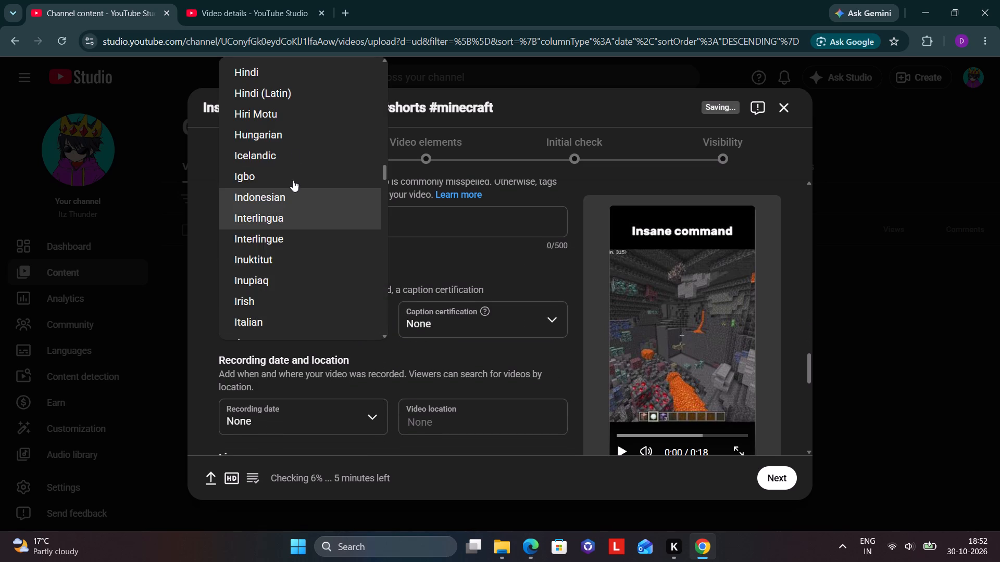
scroll(293, 152, up, 5)
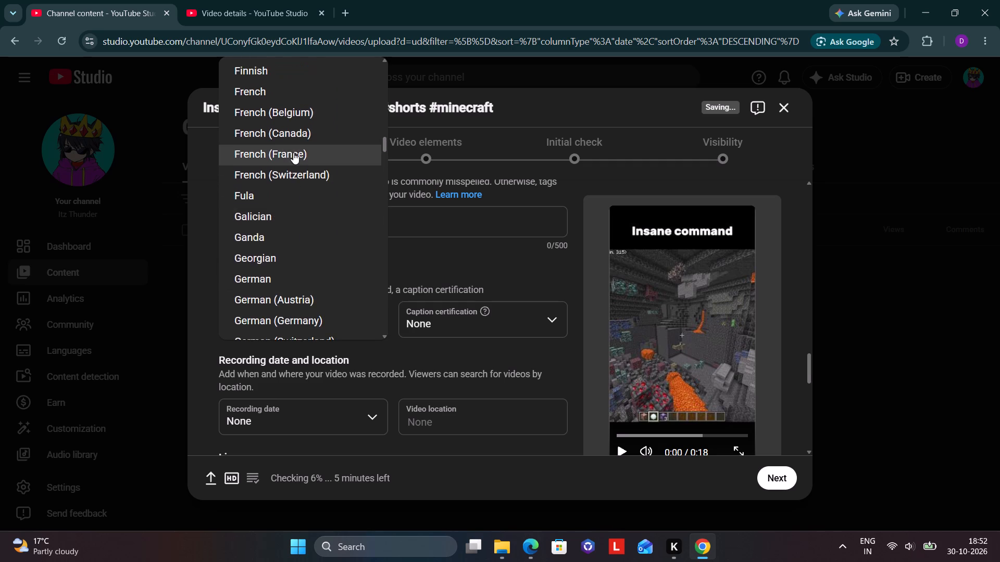
scroll(293, 152, up, 5)
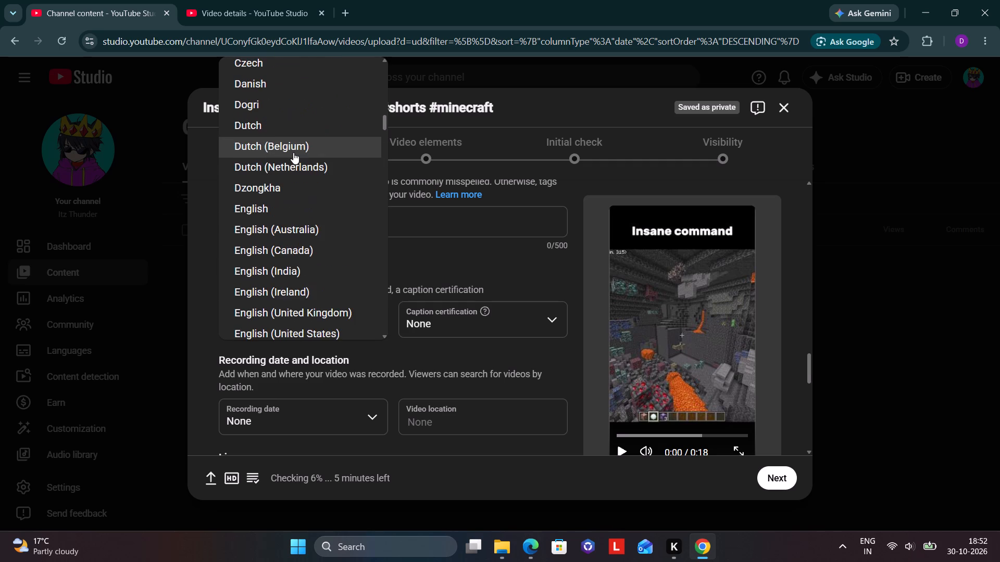
scroll(293, 152, up, 4)
scroll(293, 152, down, 3)
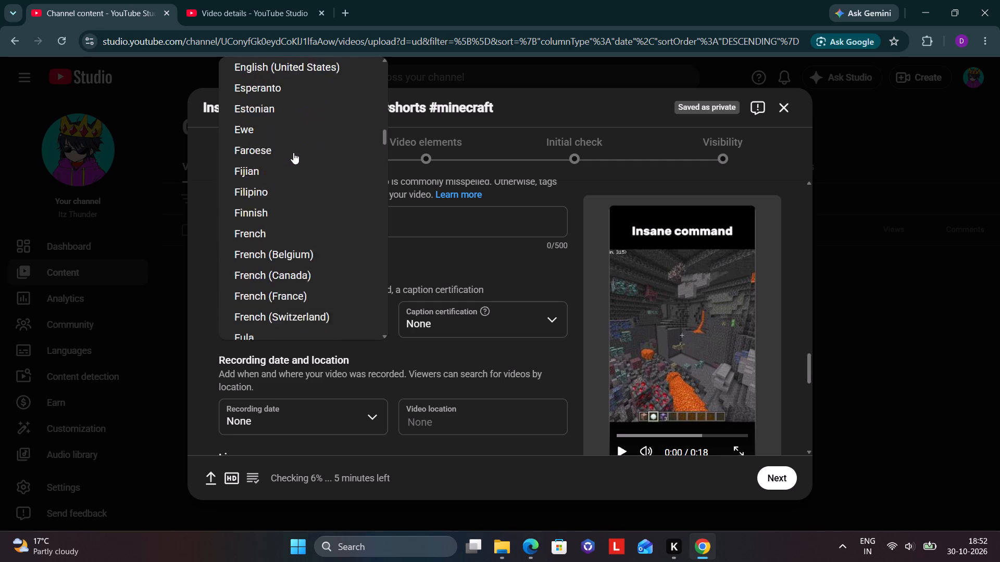
scroll(293, 152, up, 1)
click(295, 152)
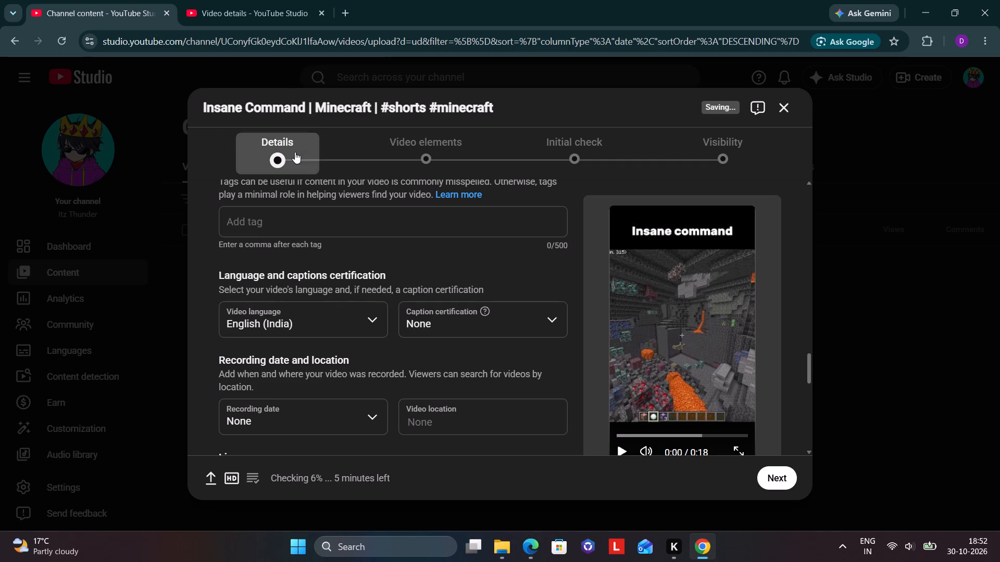
Review the remaining upload details, from recording date and license to remixing, category and comment settings.
scroll(357, 329, down, 2)
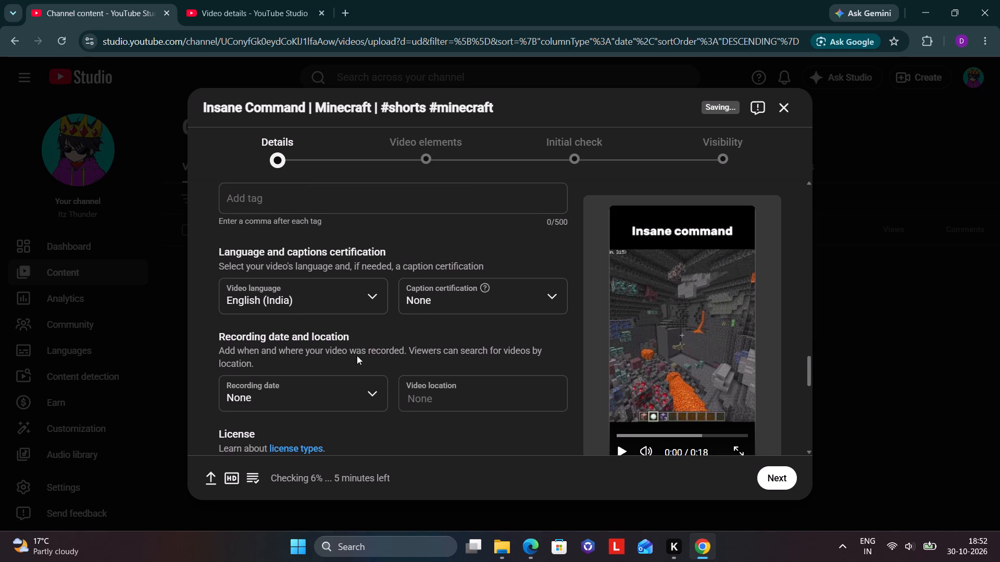
scroll(357, 355, down, 3)
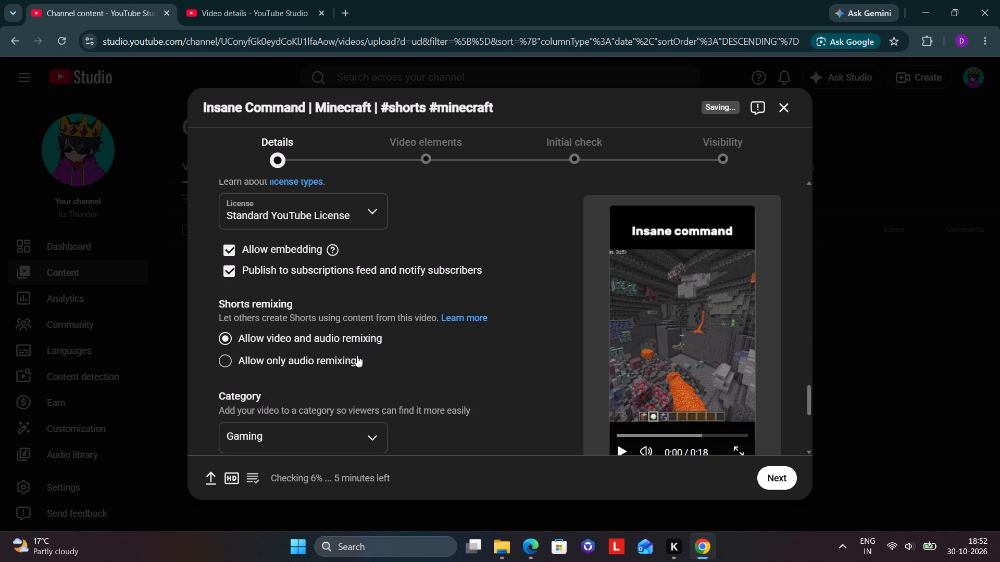
scroll(357, 355, down, 4)
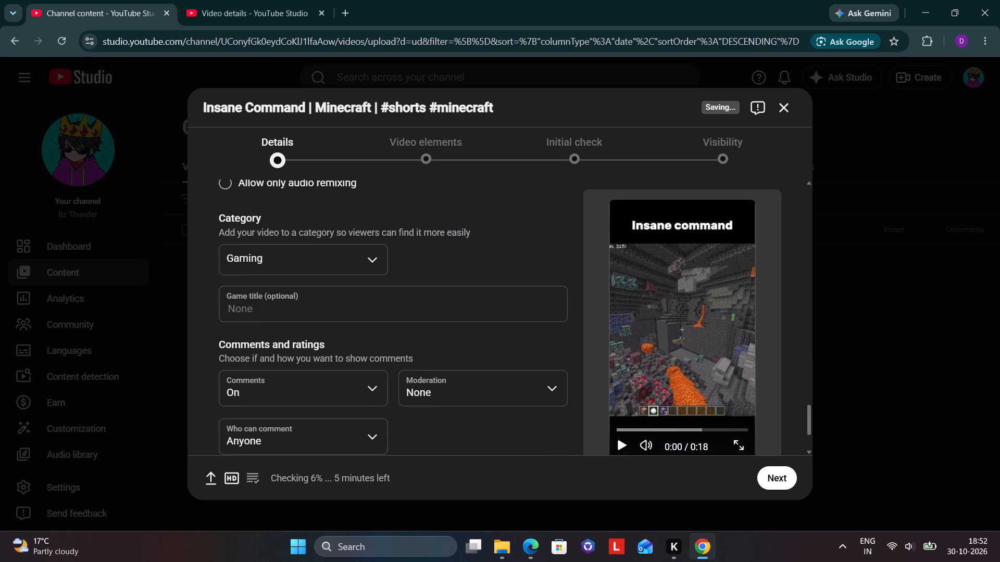
scroll(357, 355, down, 2)
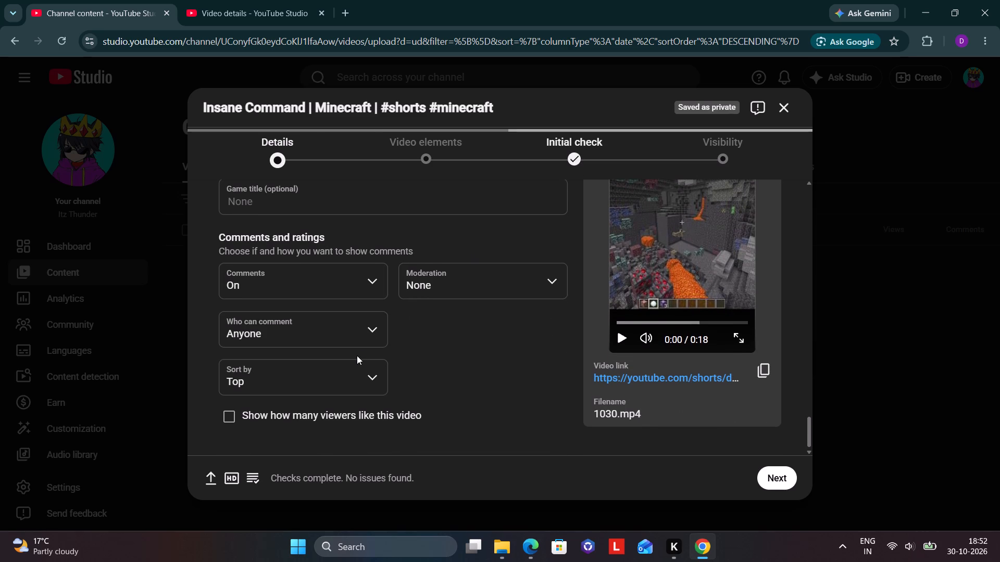
scroll(357, 355, down, 2)
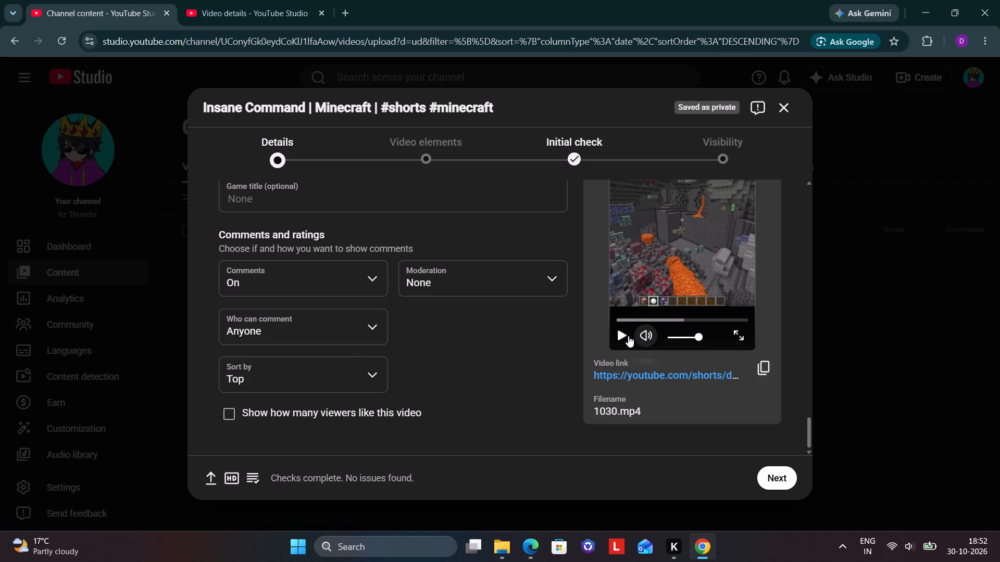
Play the uploaded video's preview in full screen to check it, and exit full screen.
scroll(628, 336, up, 1)
click(735, 377)
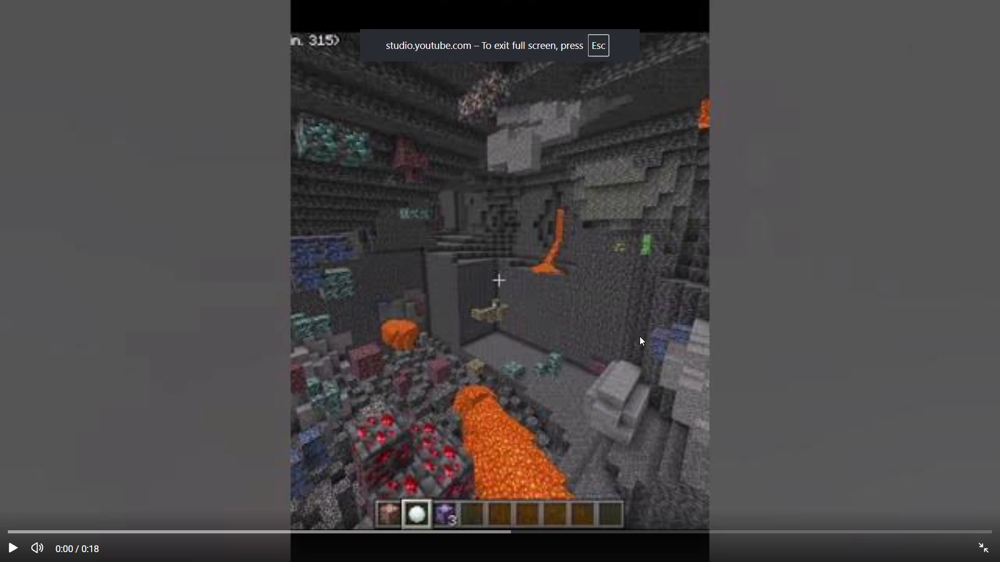
key(space)
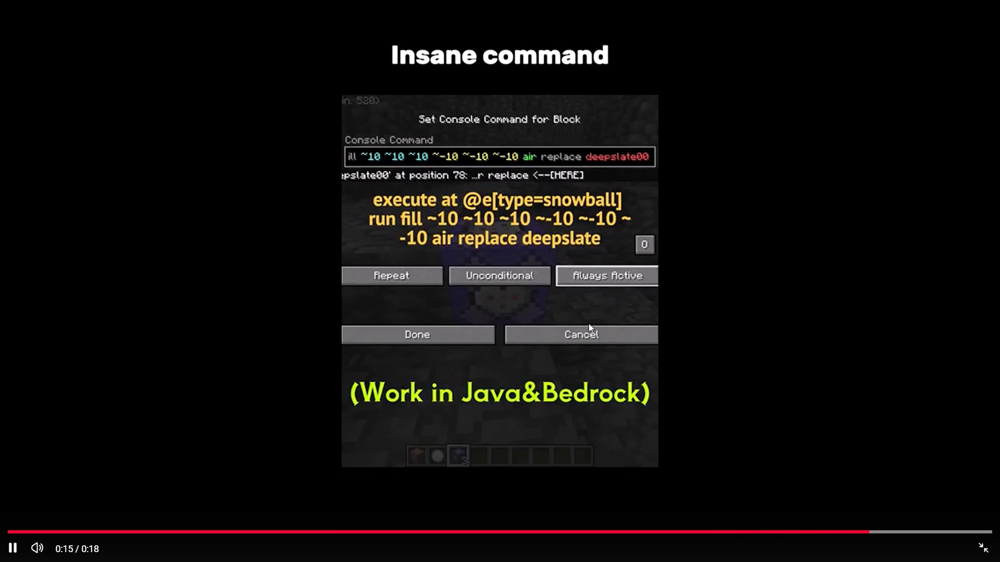
key(Escape)
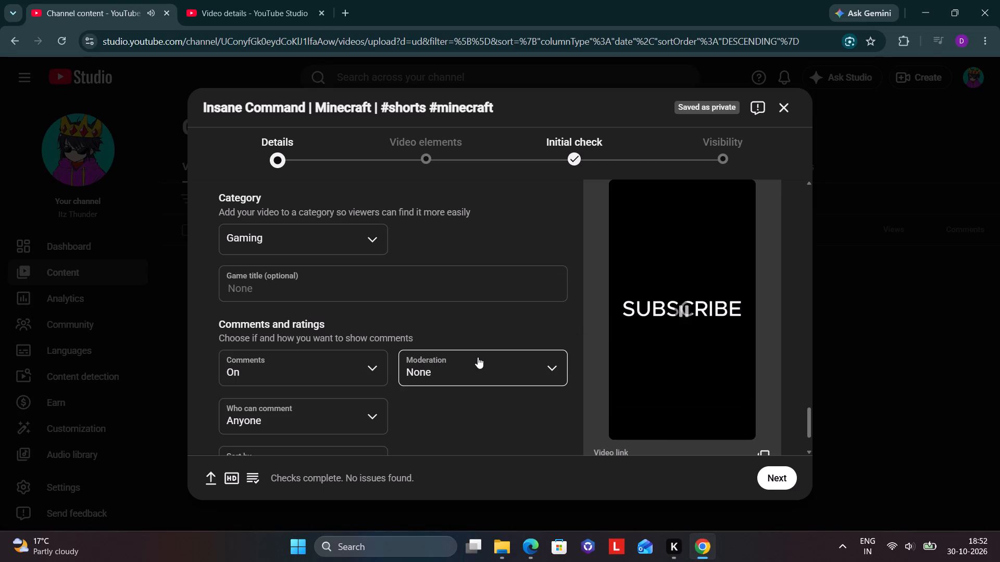
Proceed past the video elements and initial check, publish the video with Public visibility, and dismiss the share window.
click(770, 475)
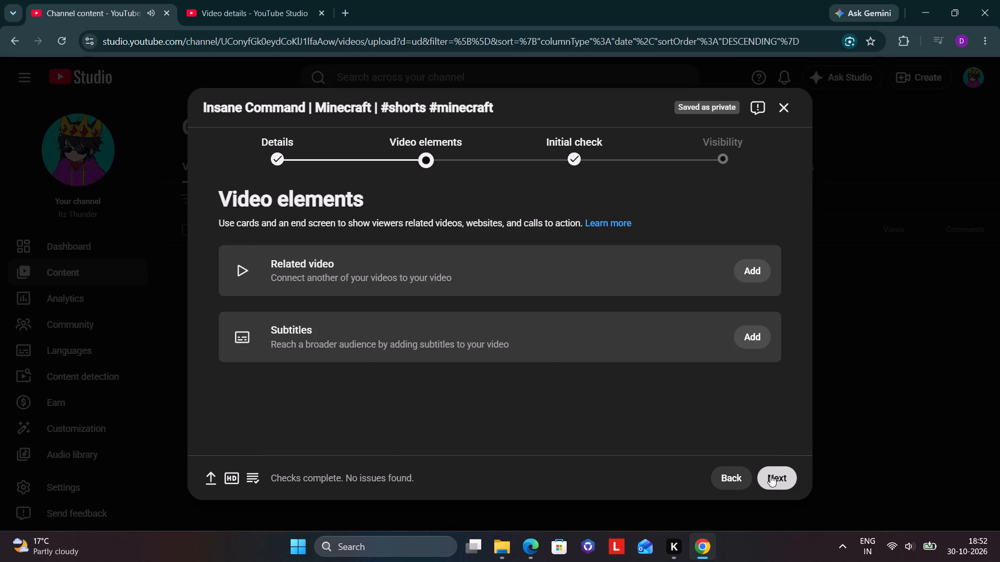
click(773, 477)
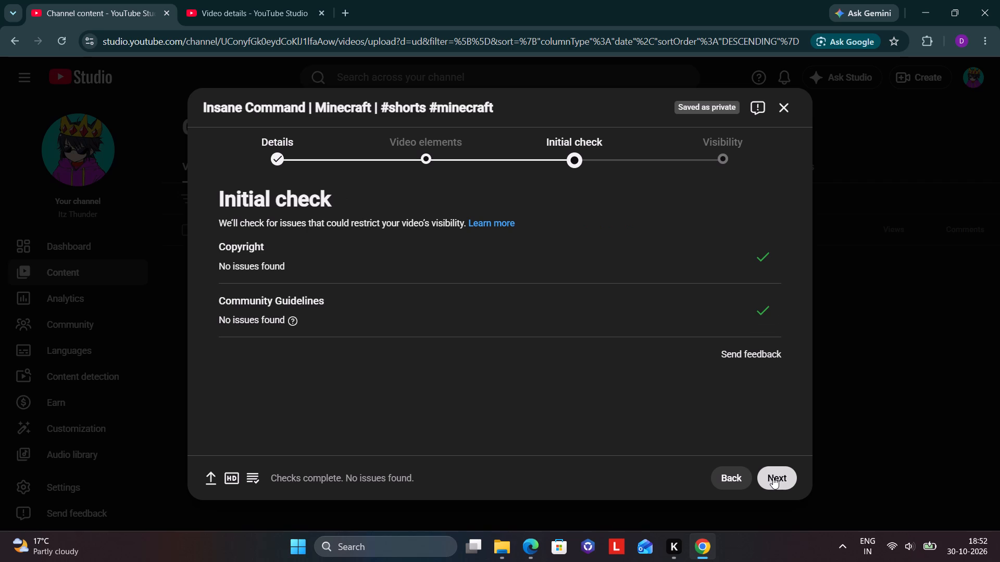
click(773, 477)
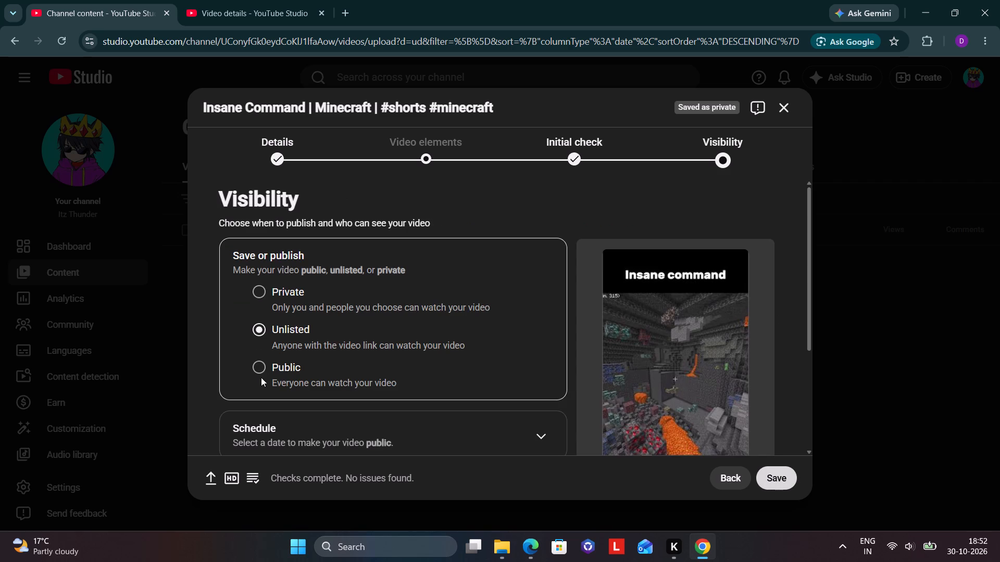
click(265, 364)
click(784, 478)
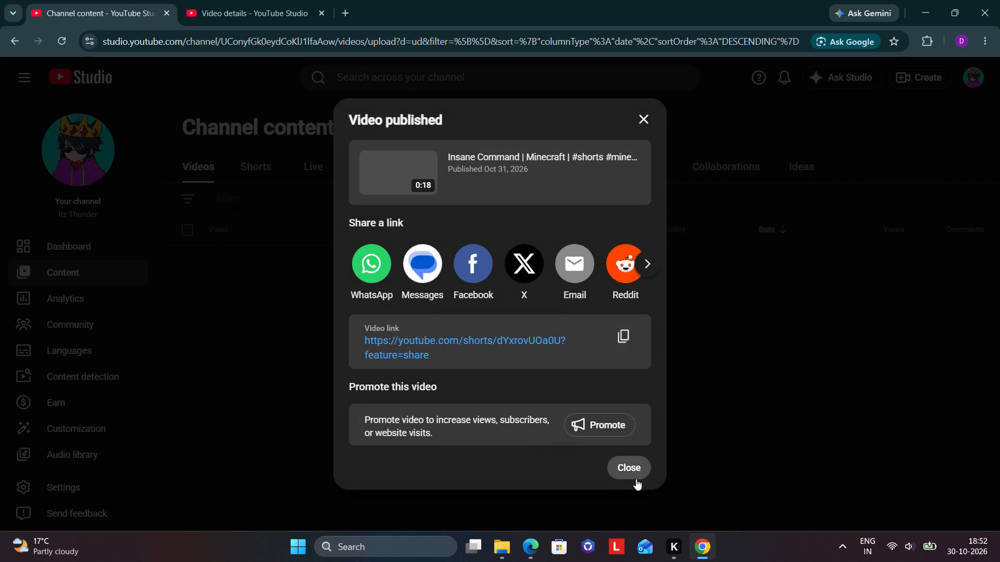
click(636, 479)
Show the channel's Shorts list and look over the published Shorts.
scroll(543, 423, up, 2)
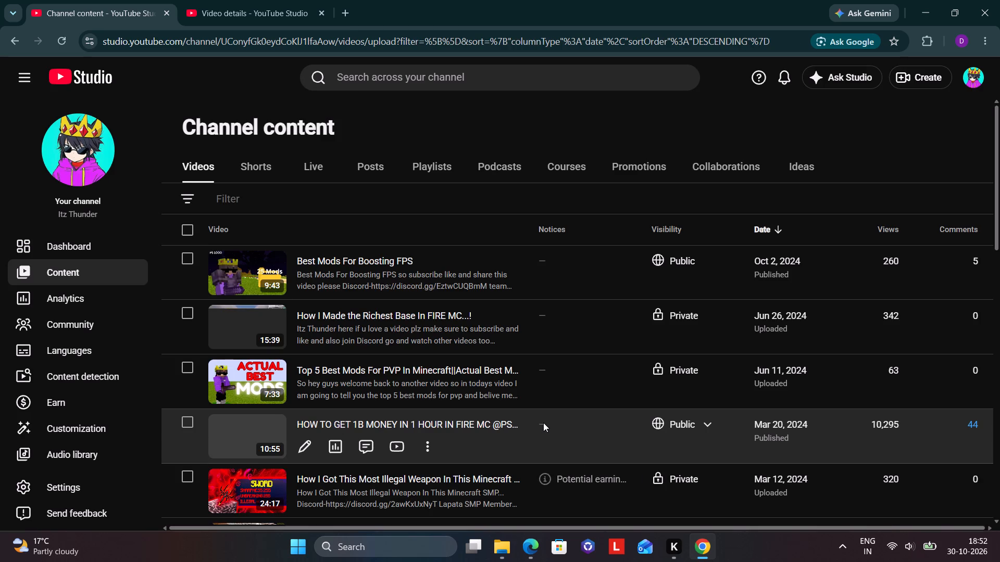
scroll(543, 423, up, 2)
click(268, 165)
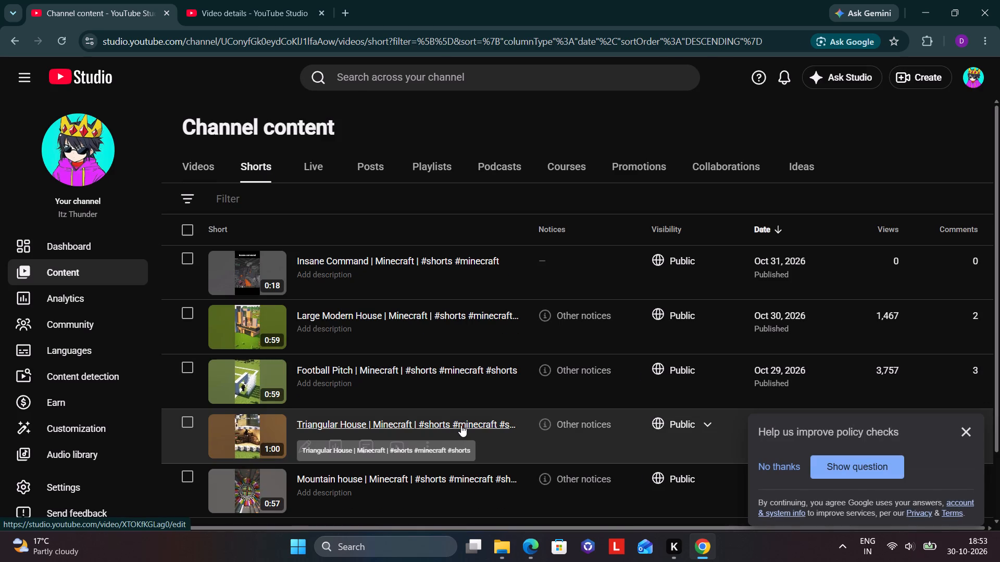
scroll(461, 425, down, 1)
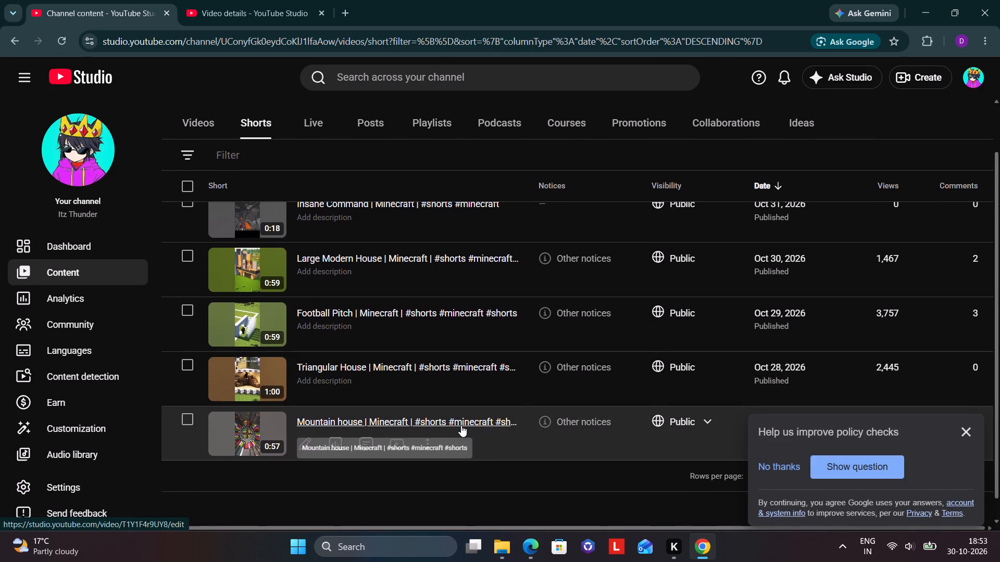
scroll(461, 425, up, 1)
Check the Football Pitch Short's realtime views for the last 60 minutes, and return to the Shorts list.
click(336, 356)
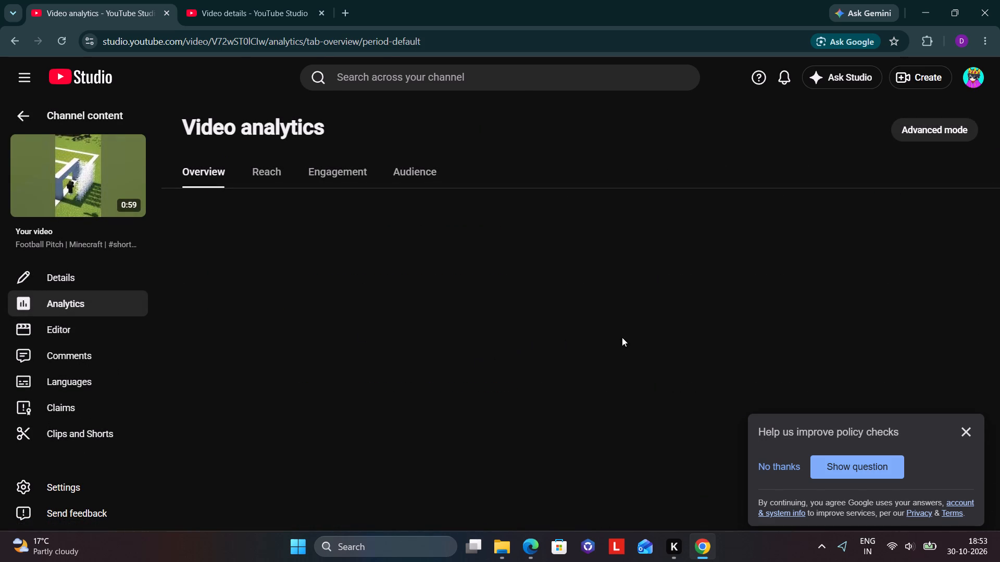
click(847, 275)
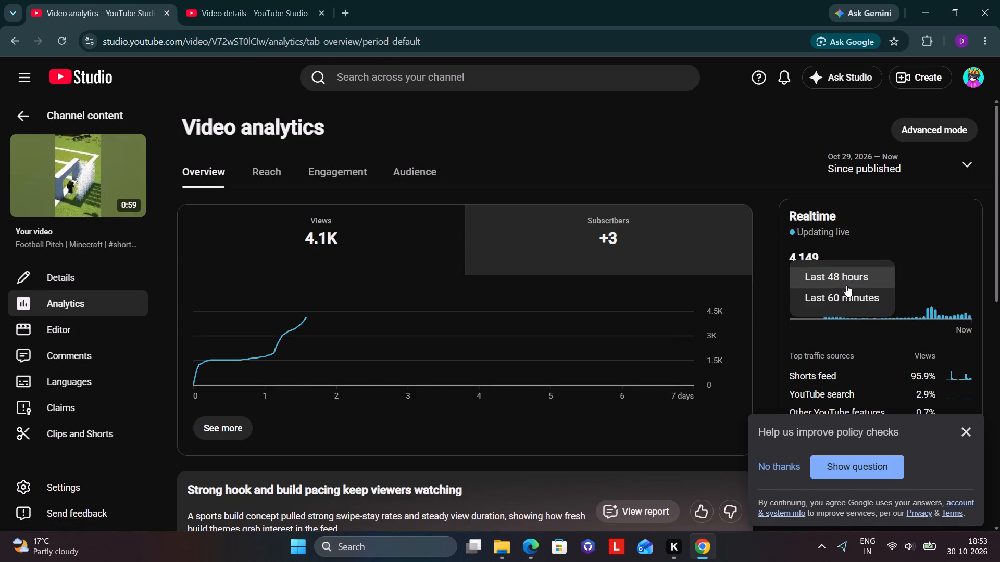
click(843, 296)
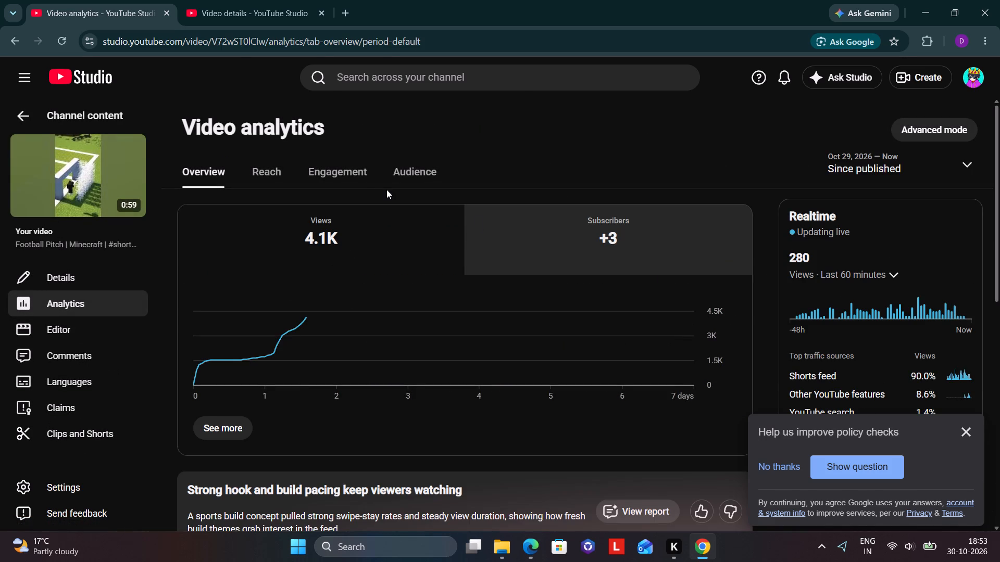
click(23, 106)
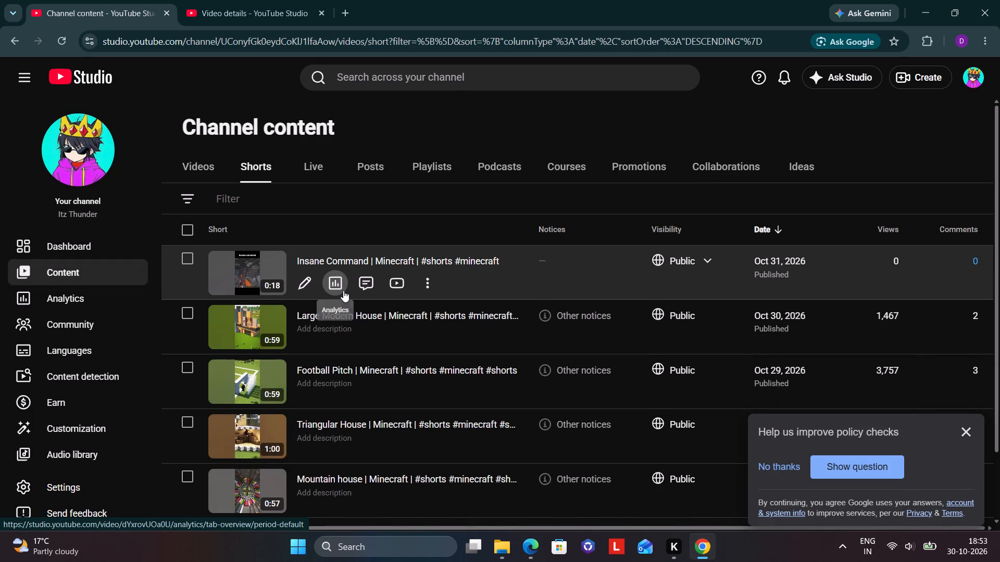
Check the analytics overview of the Insane Command Short and return to the Shorts list.
click(343, 290)
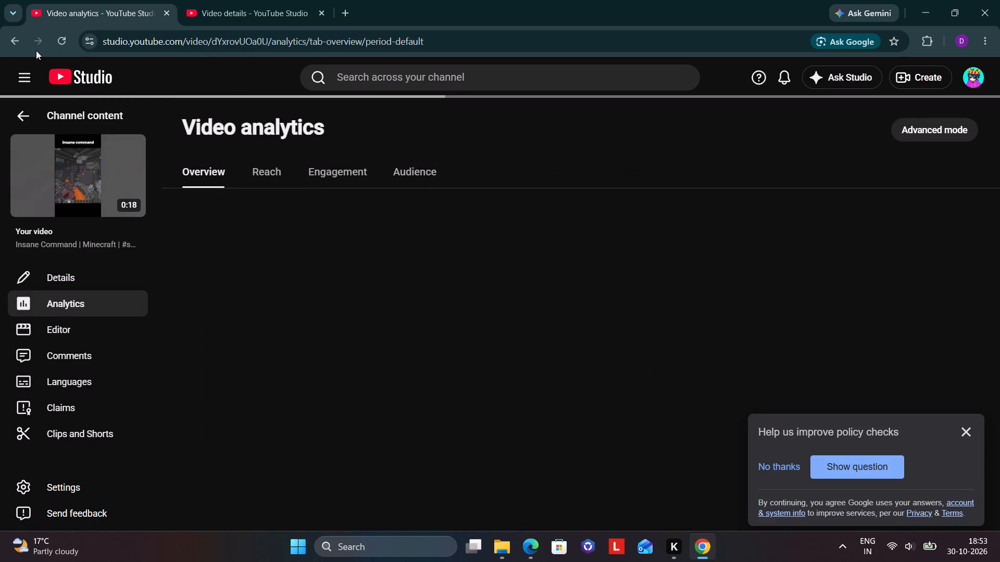
click(28, 104)
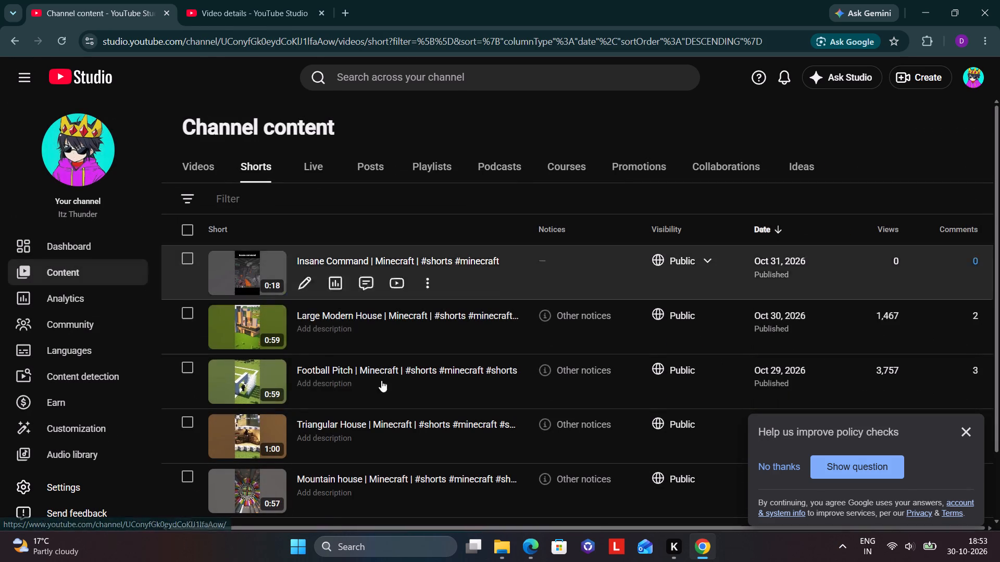
Check the Large Modern House Short's analytics overview and its realtime views for the last 60 minutes, and return to the Shorts list.
click(343, 343)
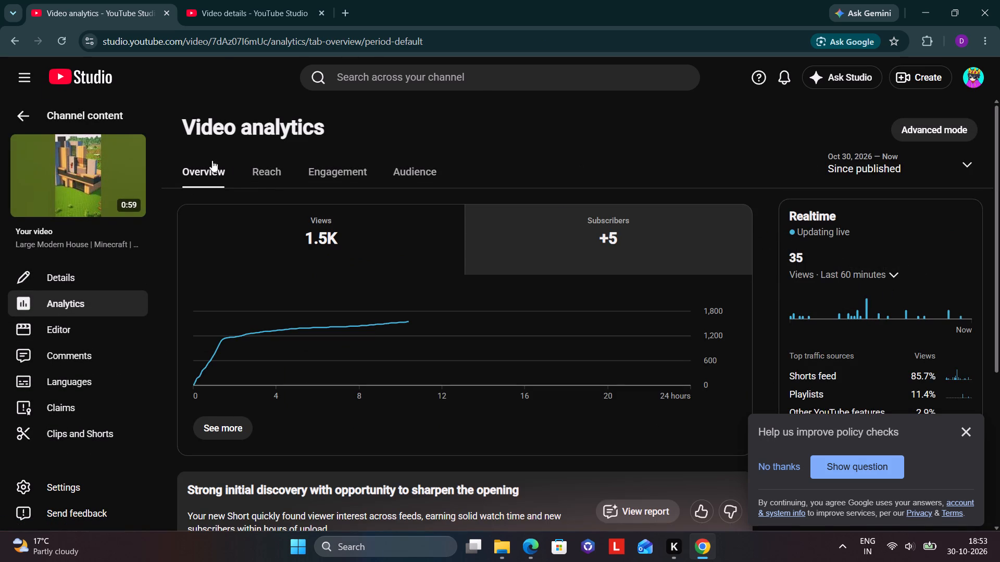
click(15, 108)
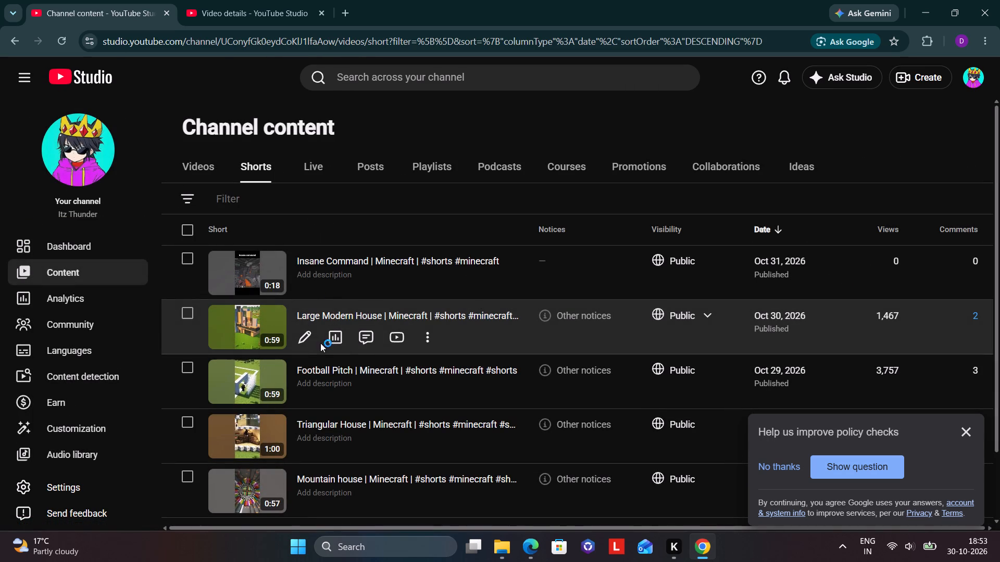
click(342, 346)
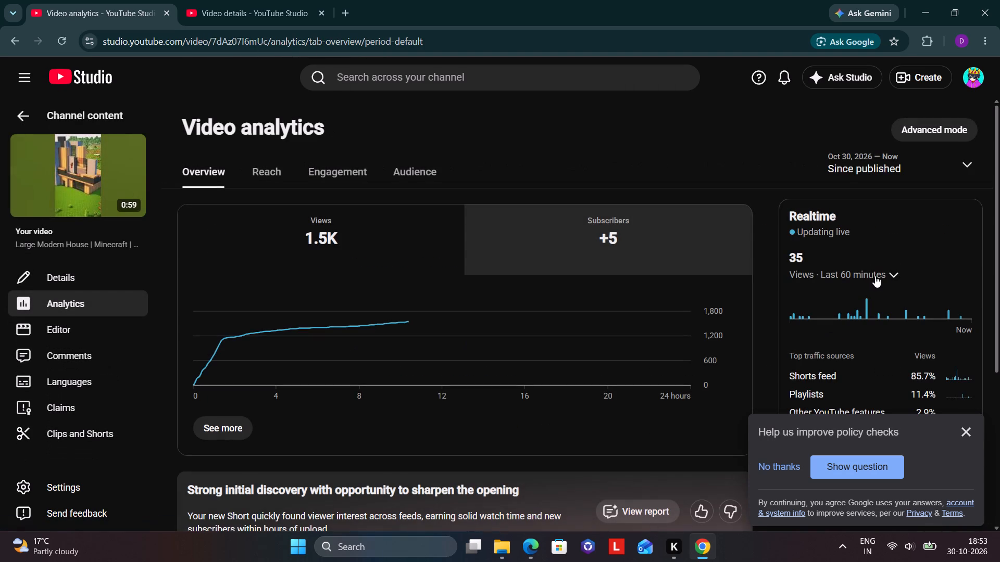
click(47, 101)
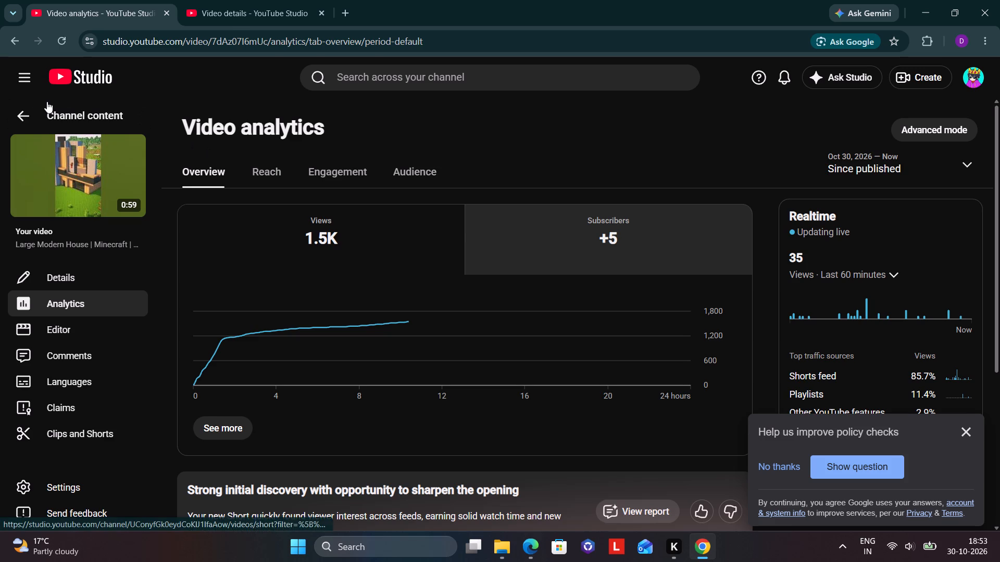
Check the Football Pitch Short's realtime views for the last 60 minutes, and return to the Shorts list.
scroll(297, 326, down, 1)
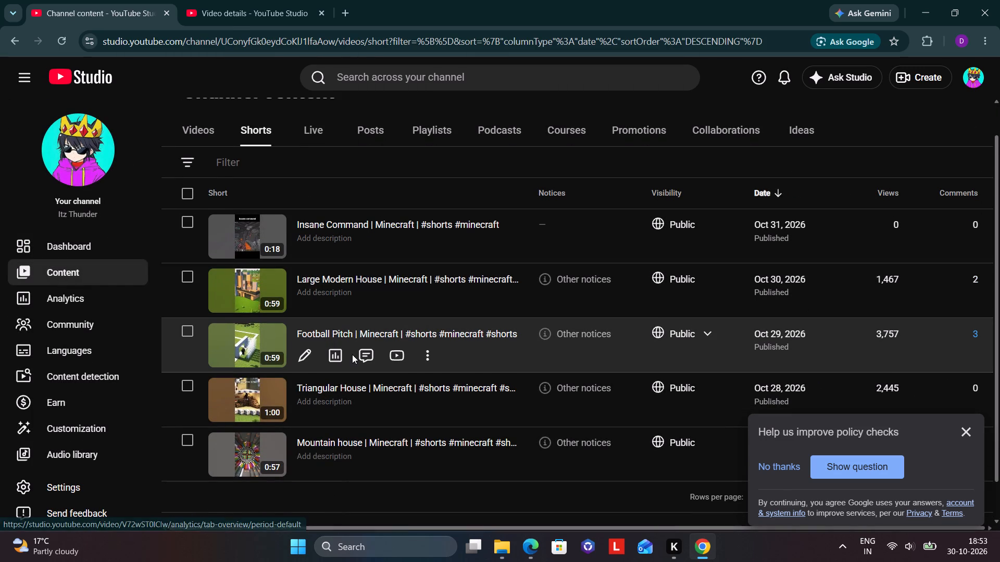
click(346, 355)
click(870, 279)
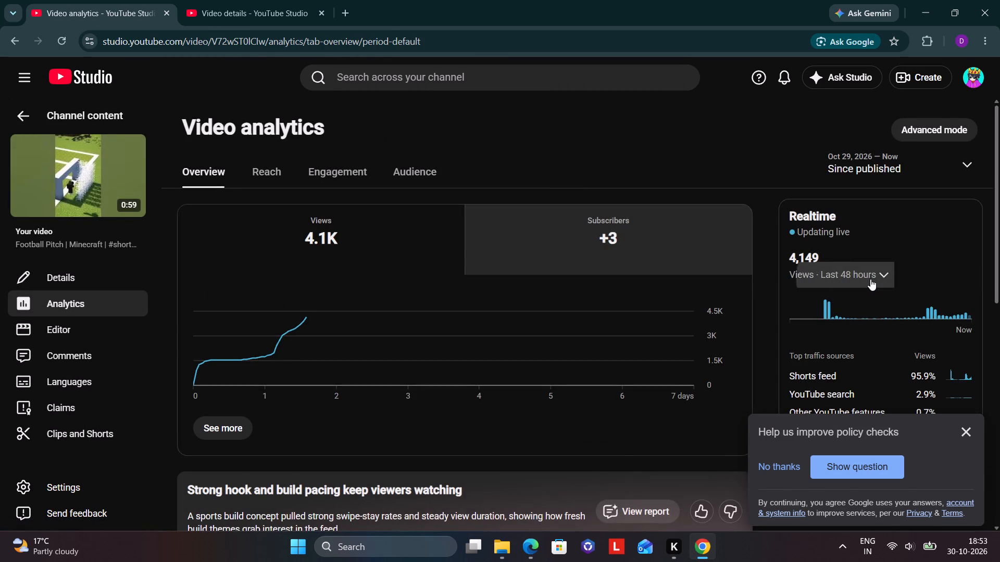
click(853, 305)
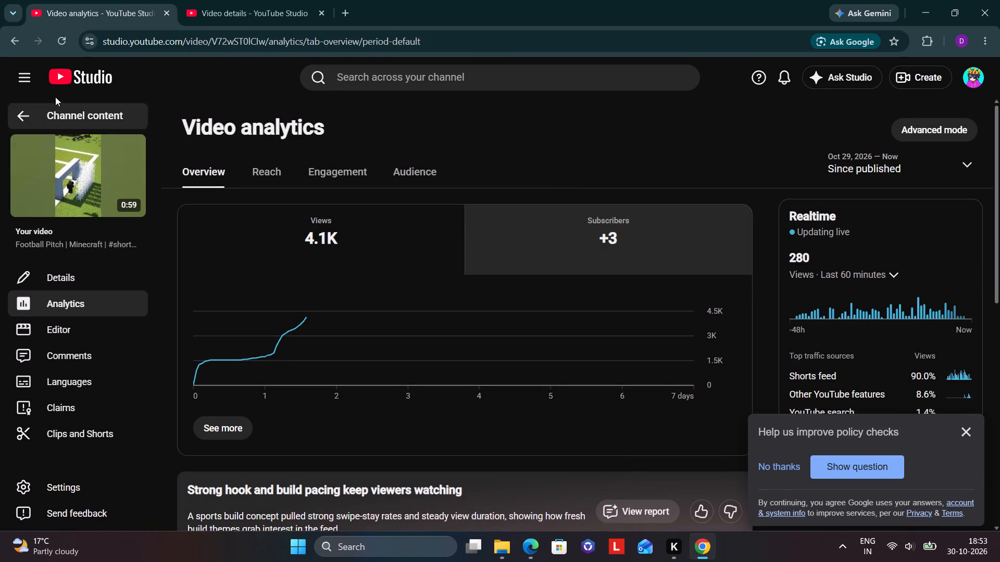
click(28, 105)
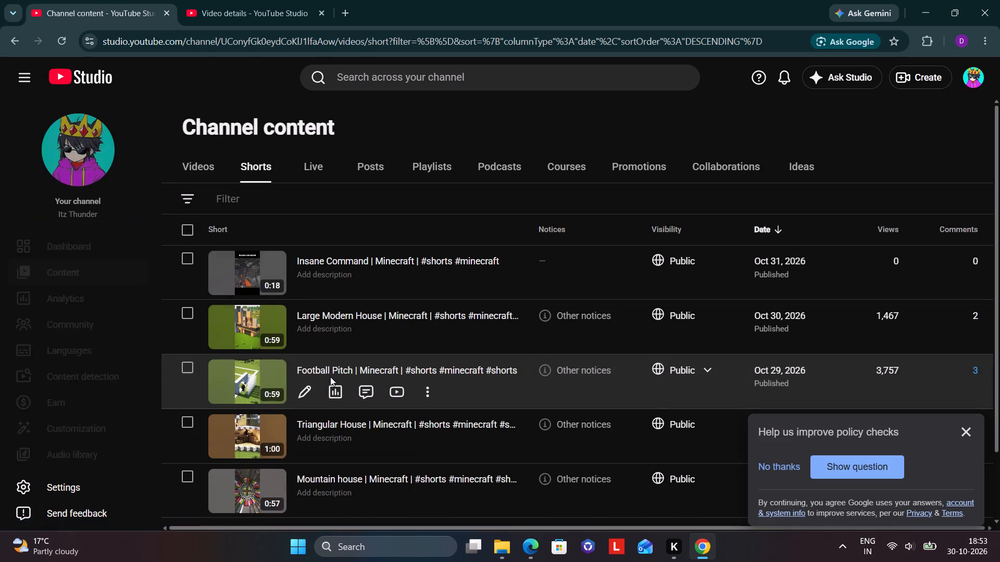
Check the Triangular House Short's realtime views for the last 60 minutes, and return to the Shorts list.
scroll(330, 377, down, 1)
click(332, 414)
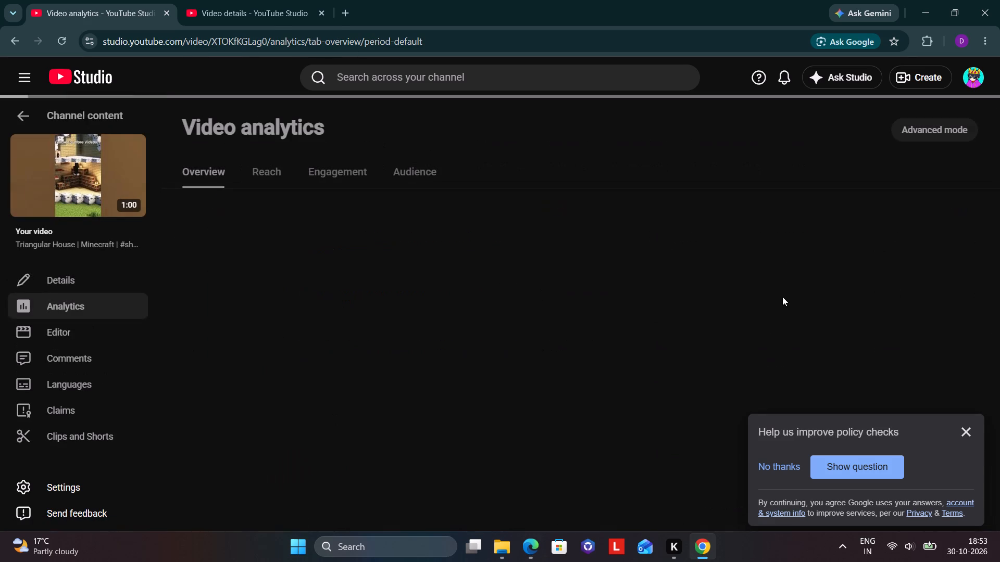
click(866, 274)
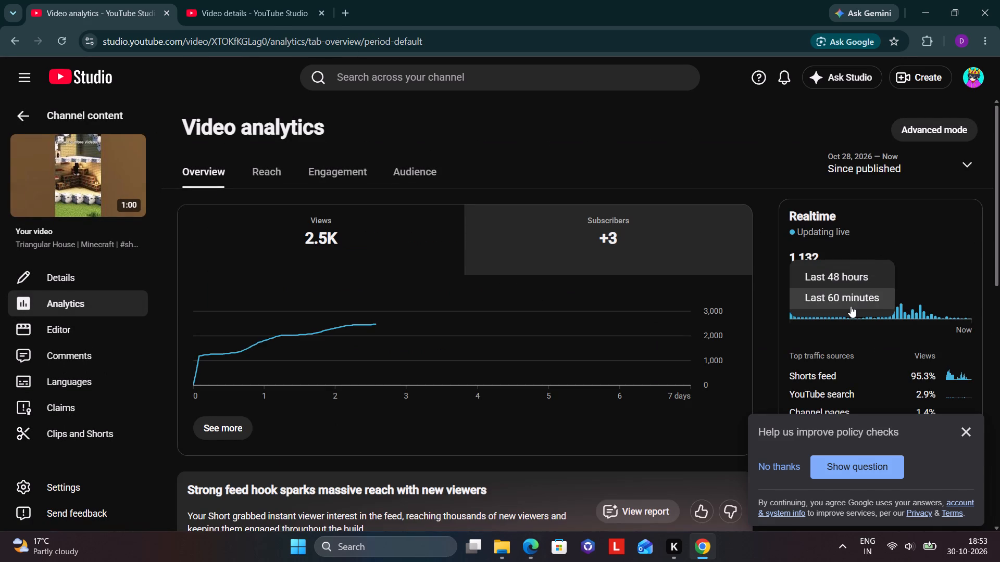
click(856, 299)
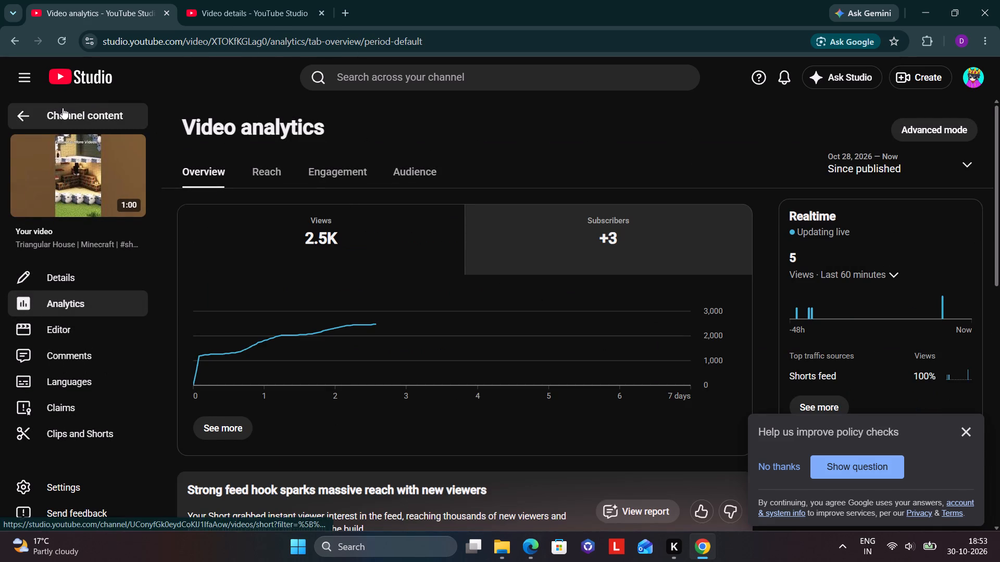
click(63, 108)
Check the Mountain house Short's realtime views for the last 60 minutes, and return to the Shorts list.
scroll(351, 420, down, 1)
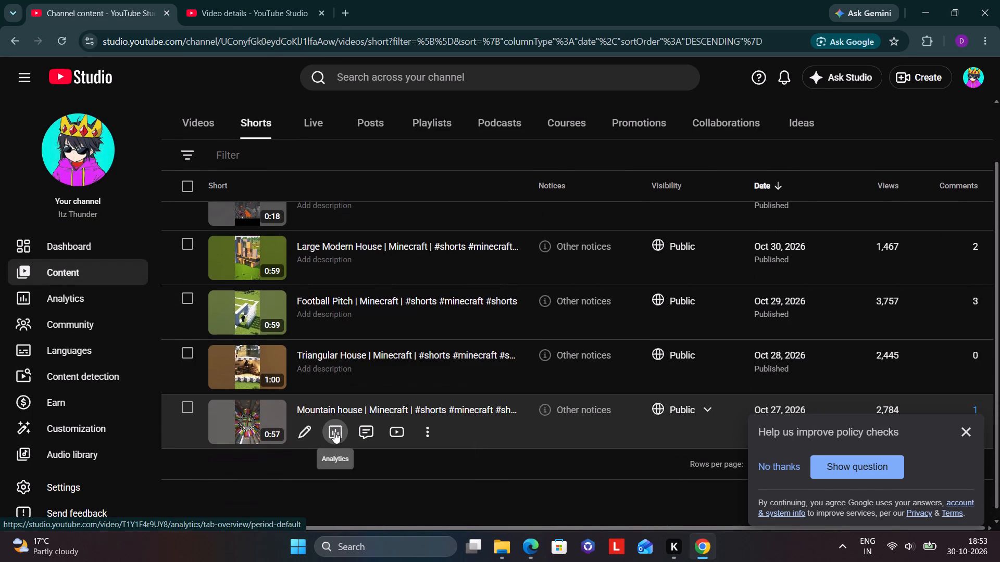
click(334, 432)
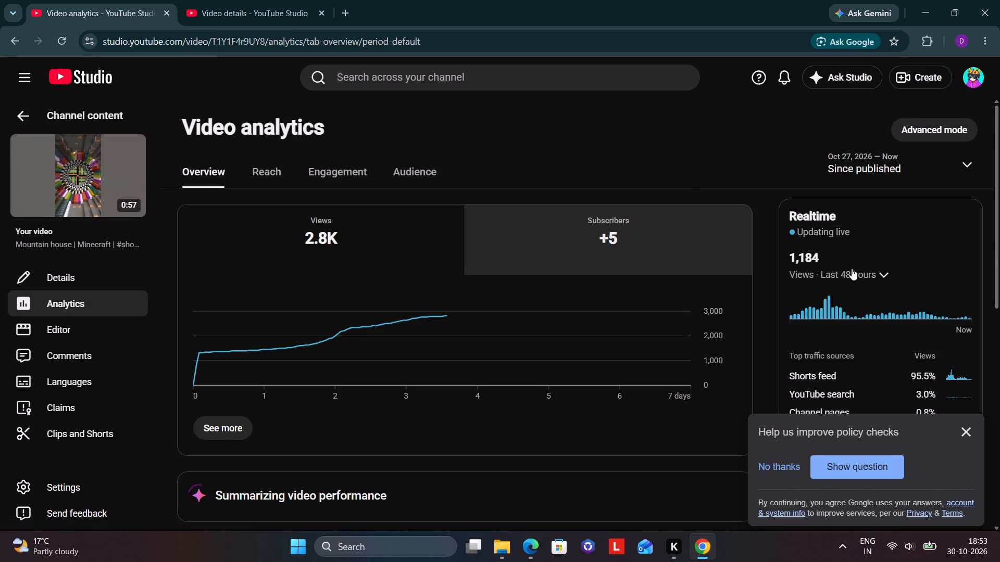
click(852, 269)
click(824, 304)
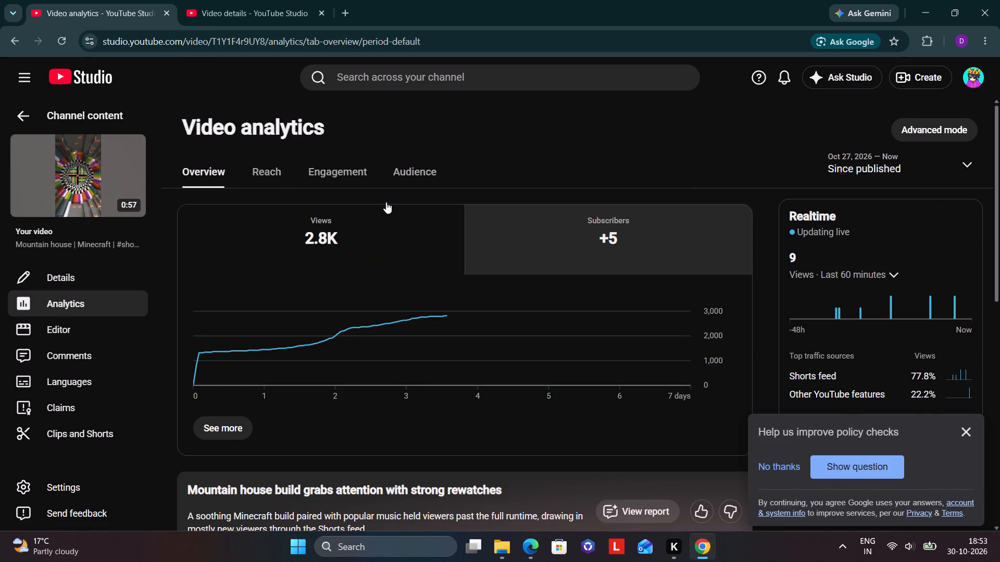
click(38, 105)
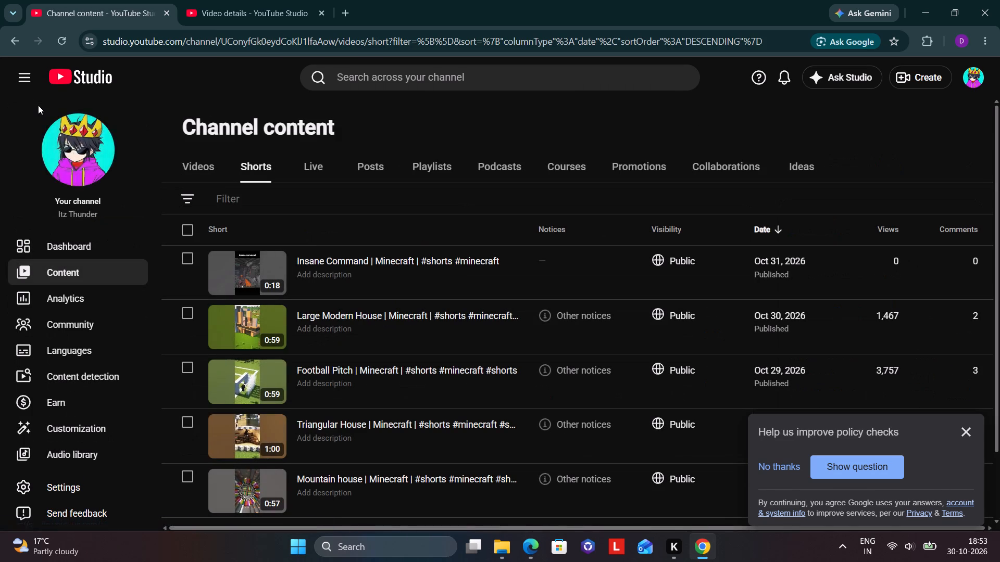
Close the browser page showing the channel content.
double_click(165, 12)
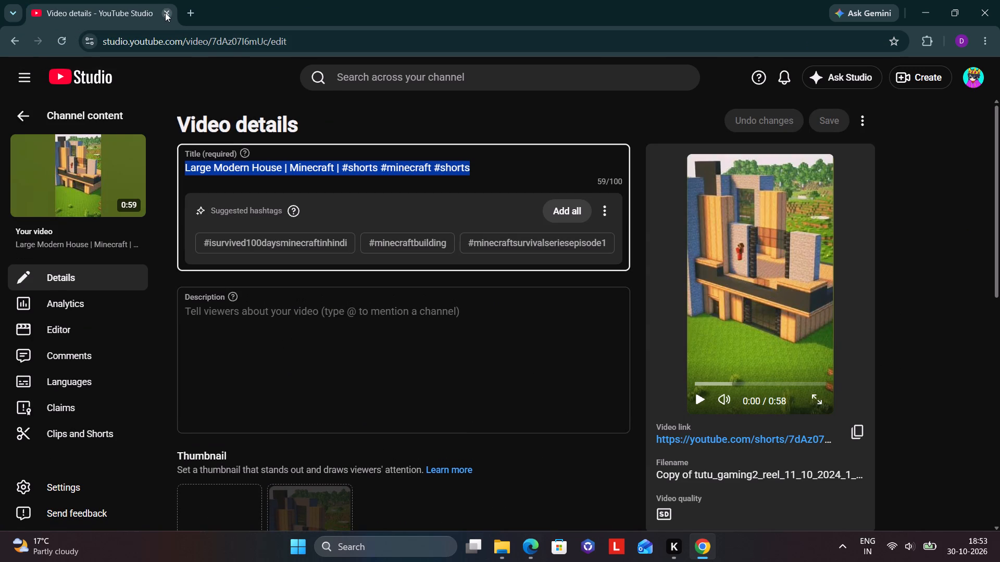